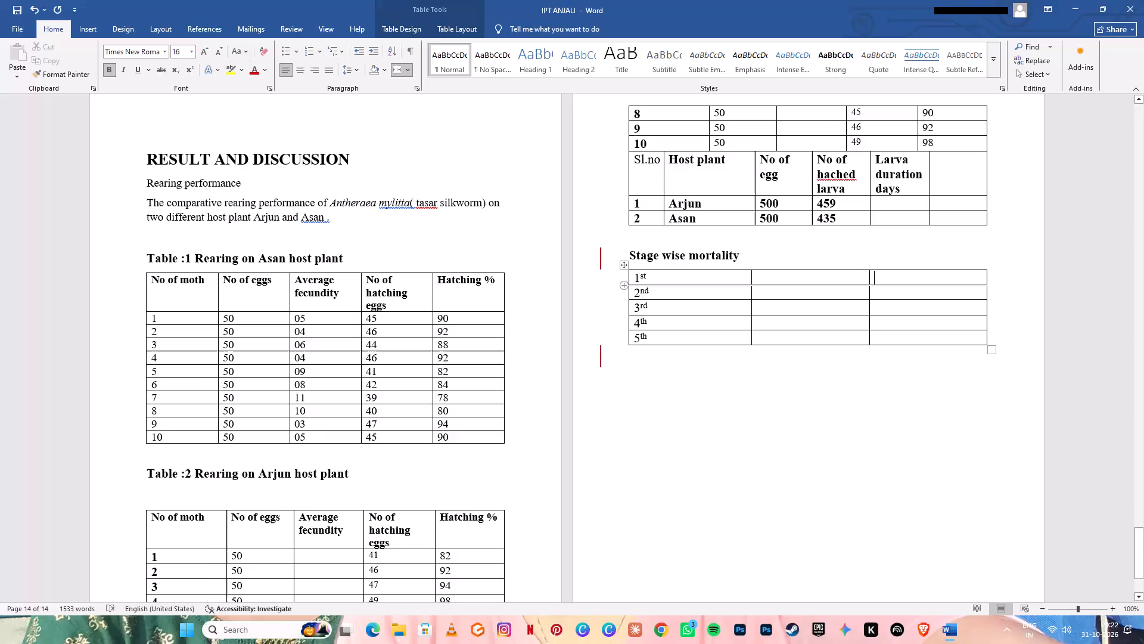
# Insert a row below the first row of the Stage wise mortality table and move the "1st" label into it.
pyautogui.click(626, 286)
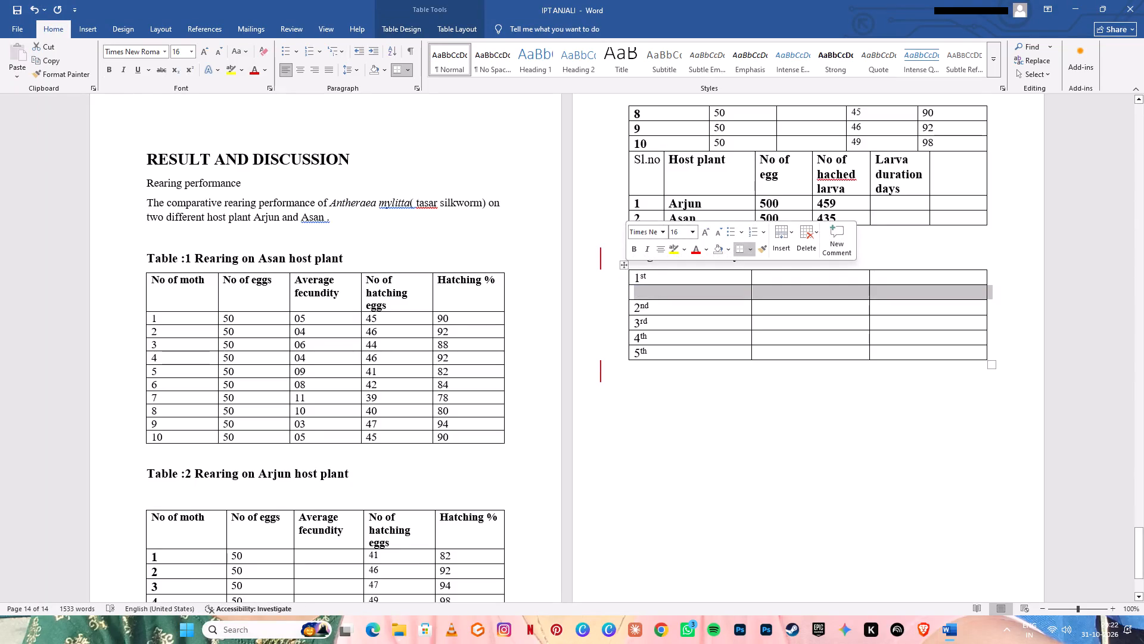
pyautogui.click(651, 281)
pyautogui.press('BackSpace')
pyautogui.press('BackSpace')
pyautogui.press('BackSpace')
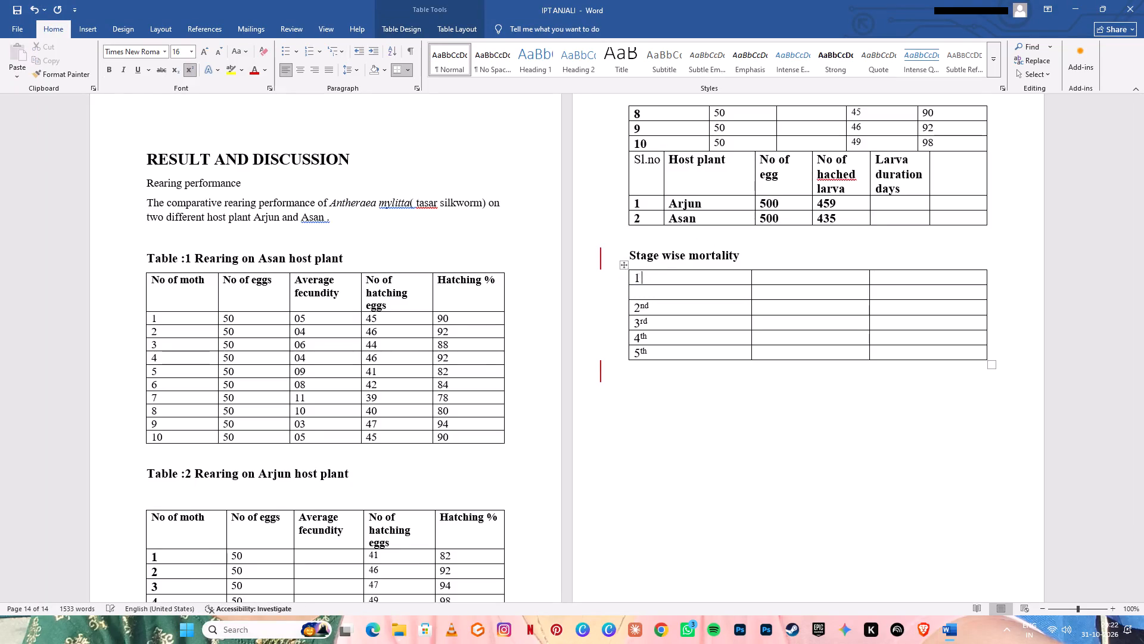
pyautogui.press('BackSpace')
pyautogui.click(640, 293)
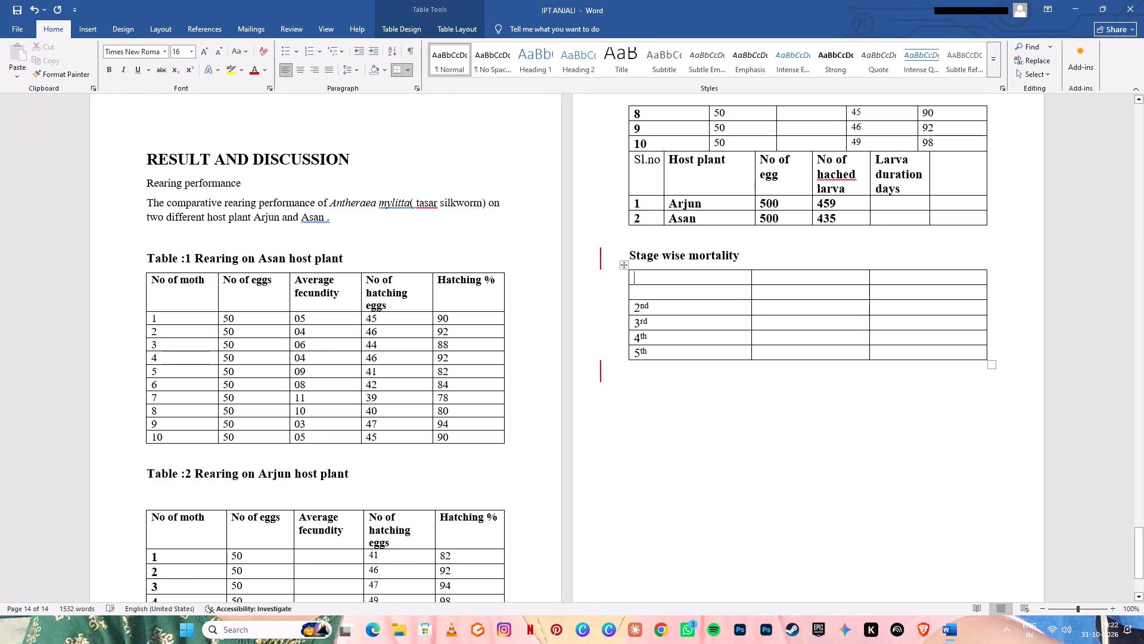
pyautogui.write('1st')
pyautogui.press('space')
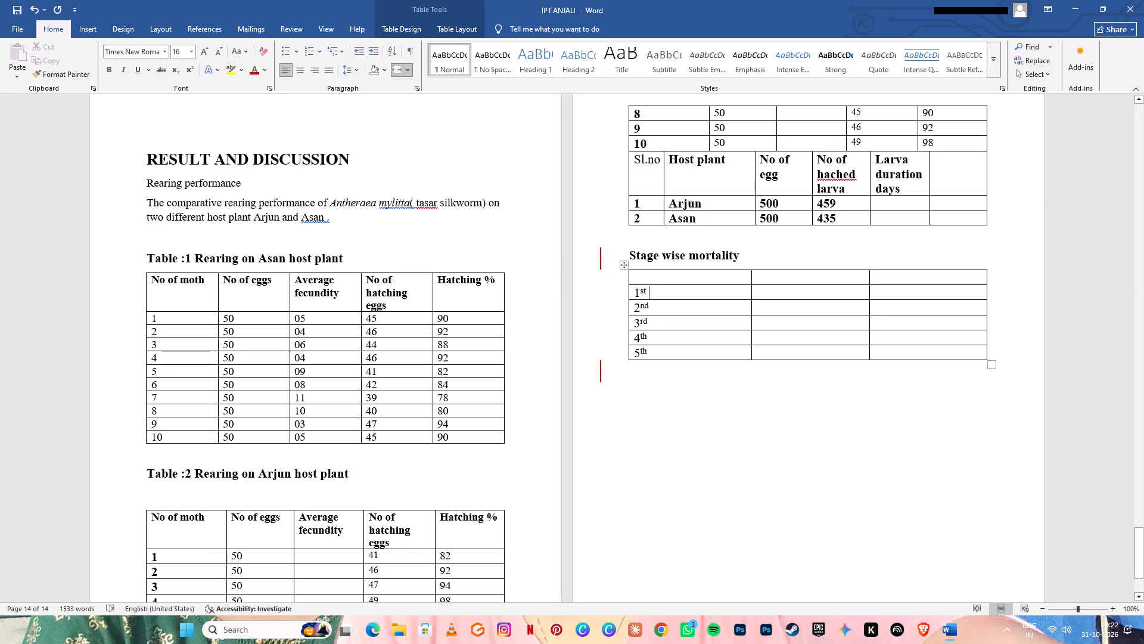
# Enter "Larval duration" as the first column's header in the emptied top row of the Stage wise mortality table.
pyautogui.click(643, 275)
pyautogui.press('space')
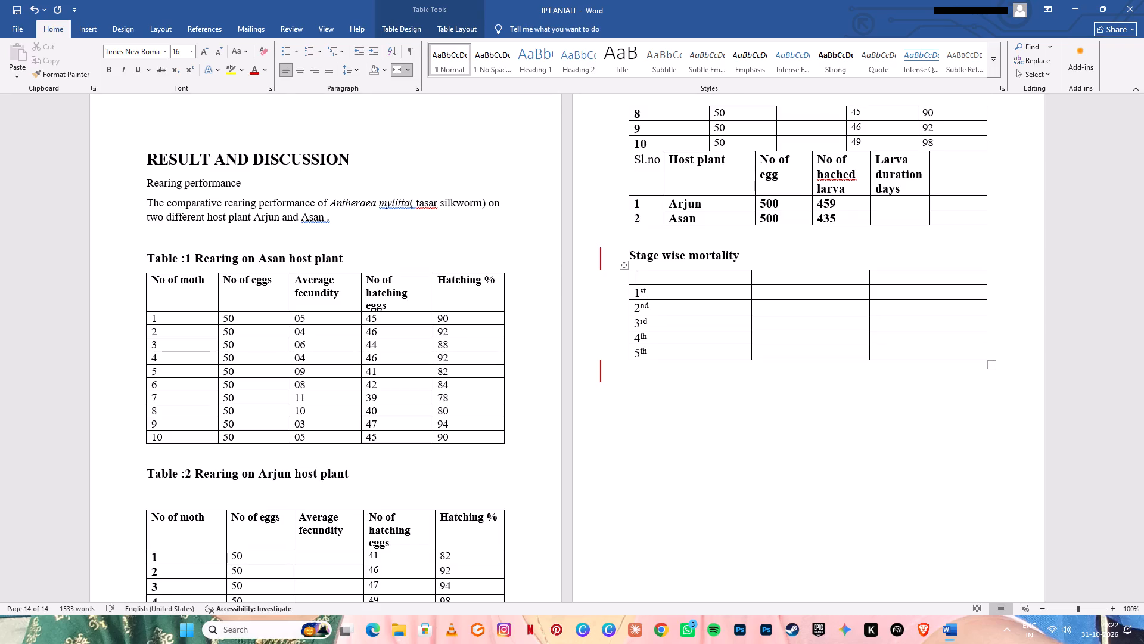
pyautogui.write('larval duar')
pyautogui.press('BackSpace')
pyautogui.press('BackSpace')
pyautogui.write('ration')
# Set the font size of the "Larval duration" header to 12.
pyautogui.moveTo(636, 275); pyautogui.dragTo(738, 268)
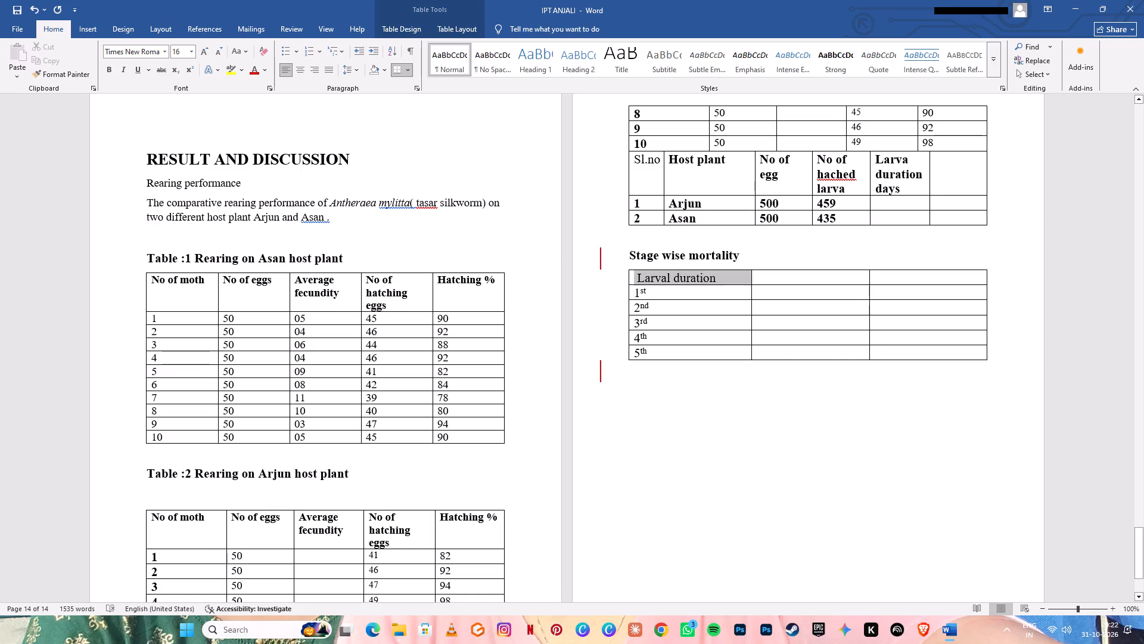
pyautogui.moveTo(738, 268); pyautogui.dragTo(717, 275)
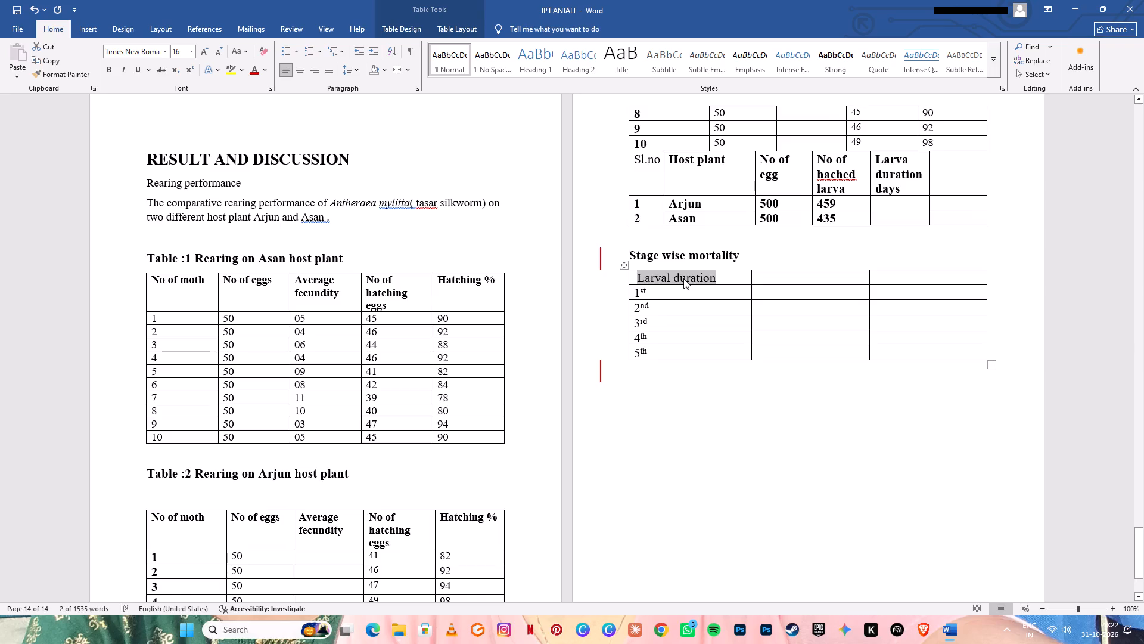
pyautogui.click(193, 52)
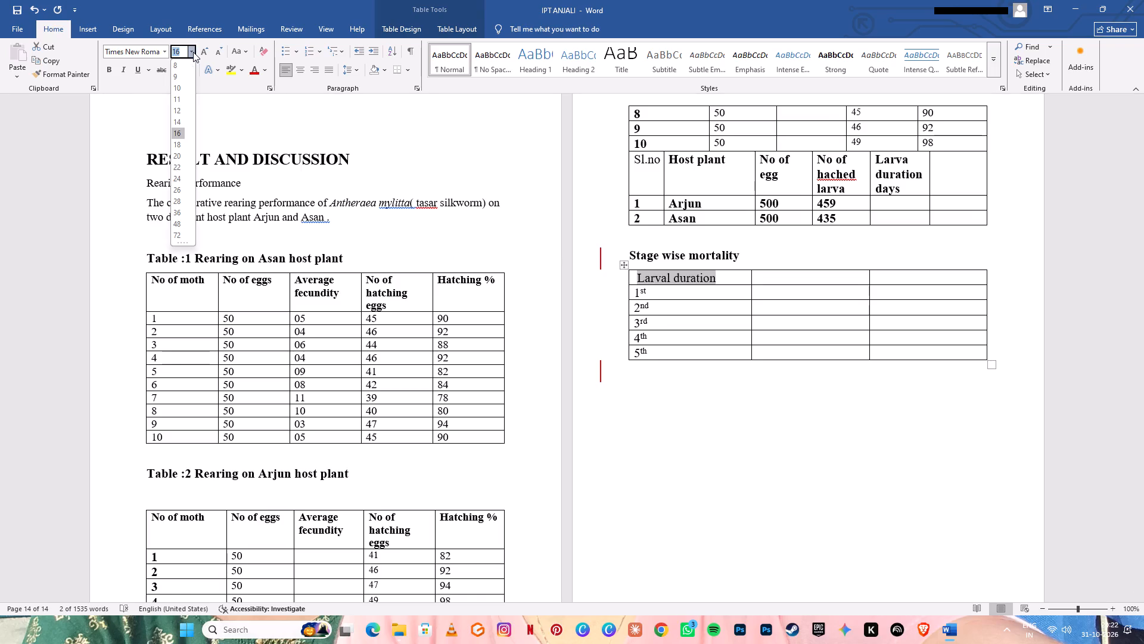
pyautogui.click(181, 123)
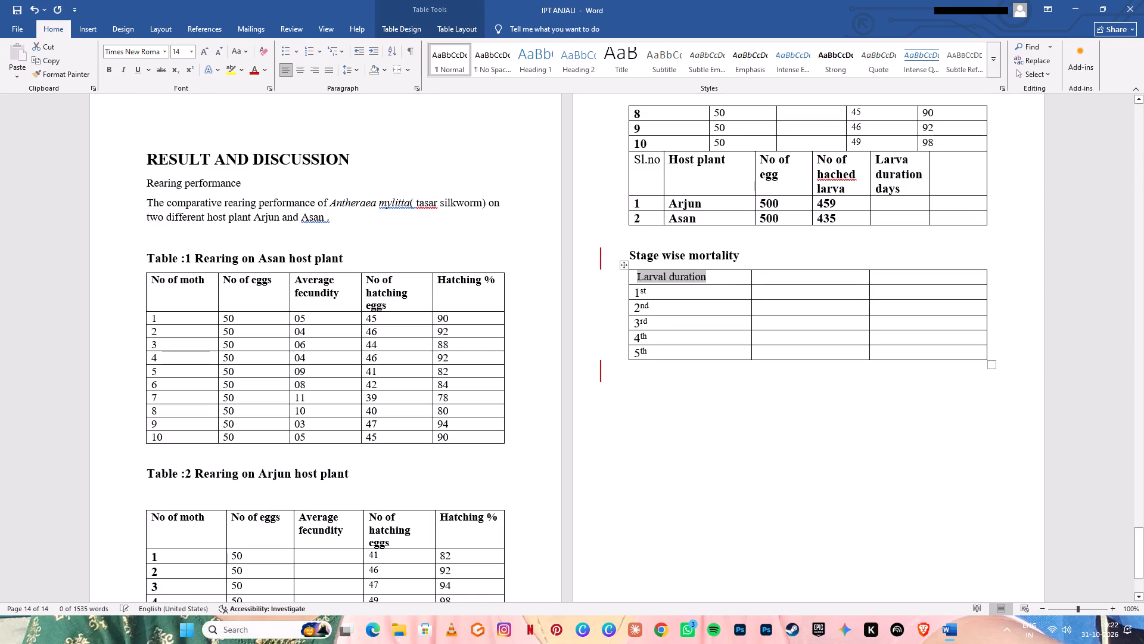
pyautogui.click(191, 48)
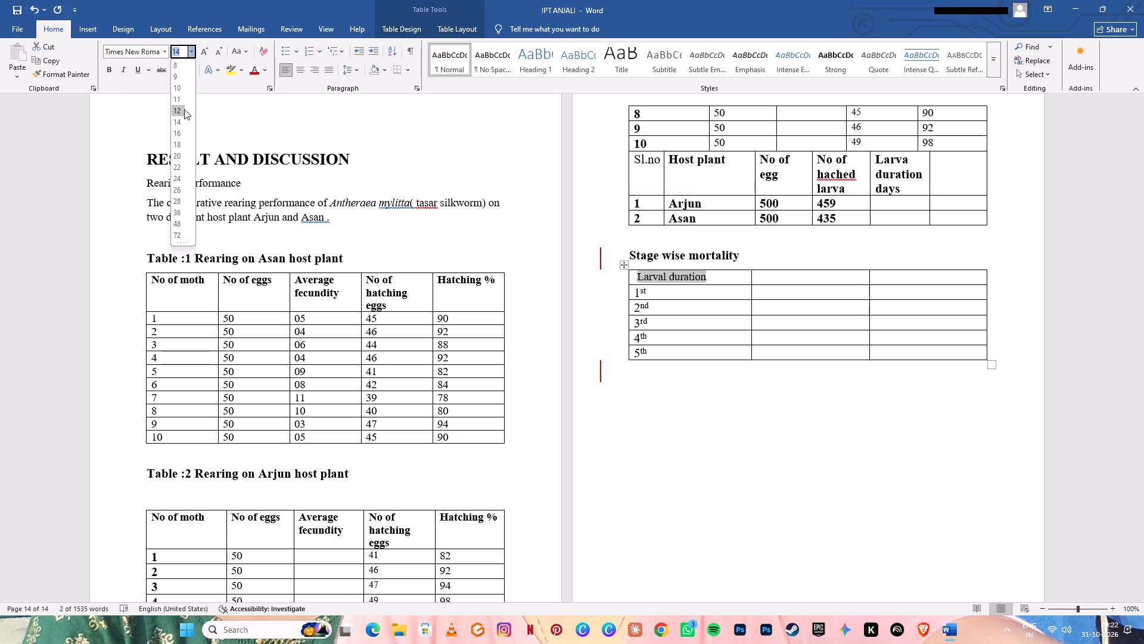
pyautogui.click(184, 109)
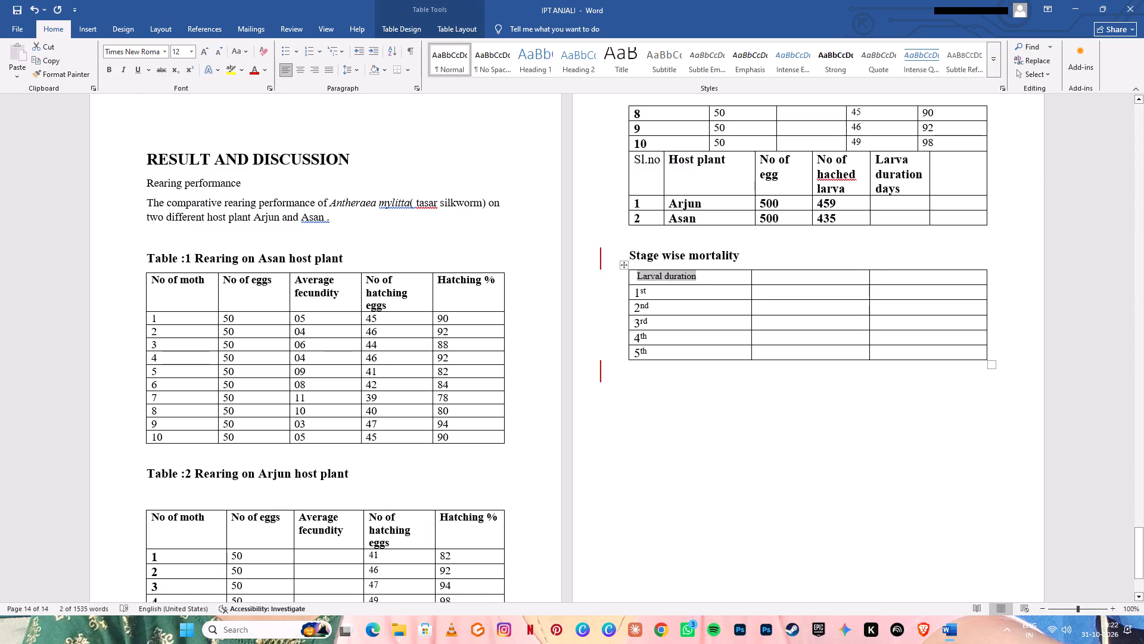
# Narrow the first column of the Stage wise mortality table to fit closely around its header text.
pyautogui.click(766, 274)
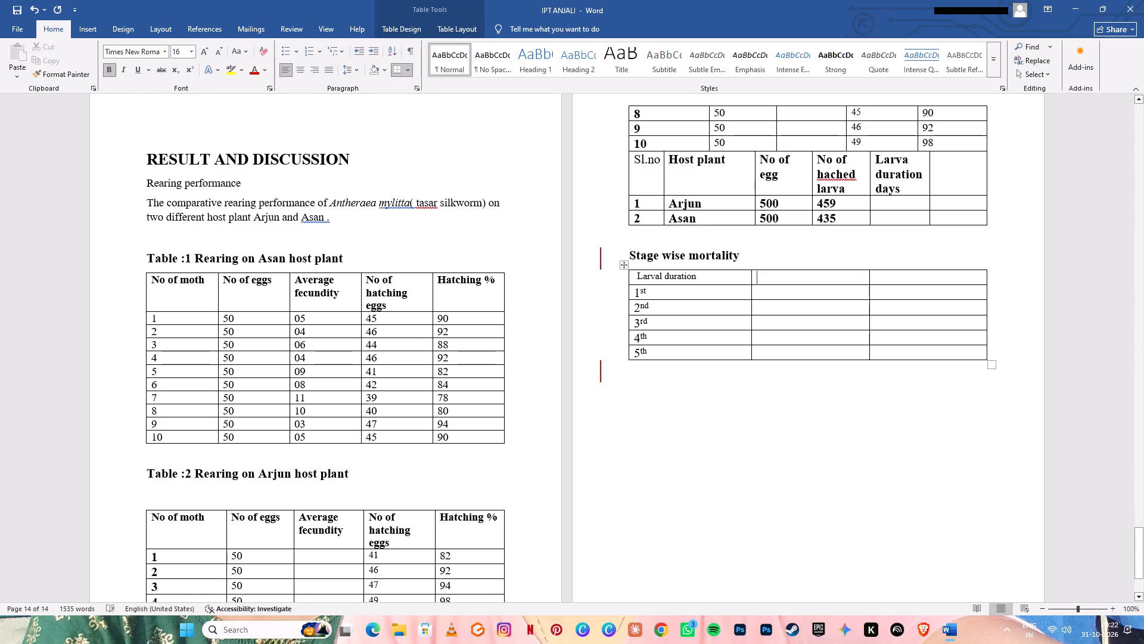
pyautogui.moveTo(751, 322); pyautogui.dragTo(711, 325)
# Change the first column's header in the Stage wise mortality table to "Larval stage".
pyautogui.click(697, 278)
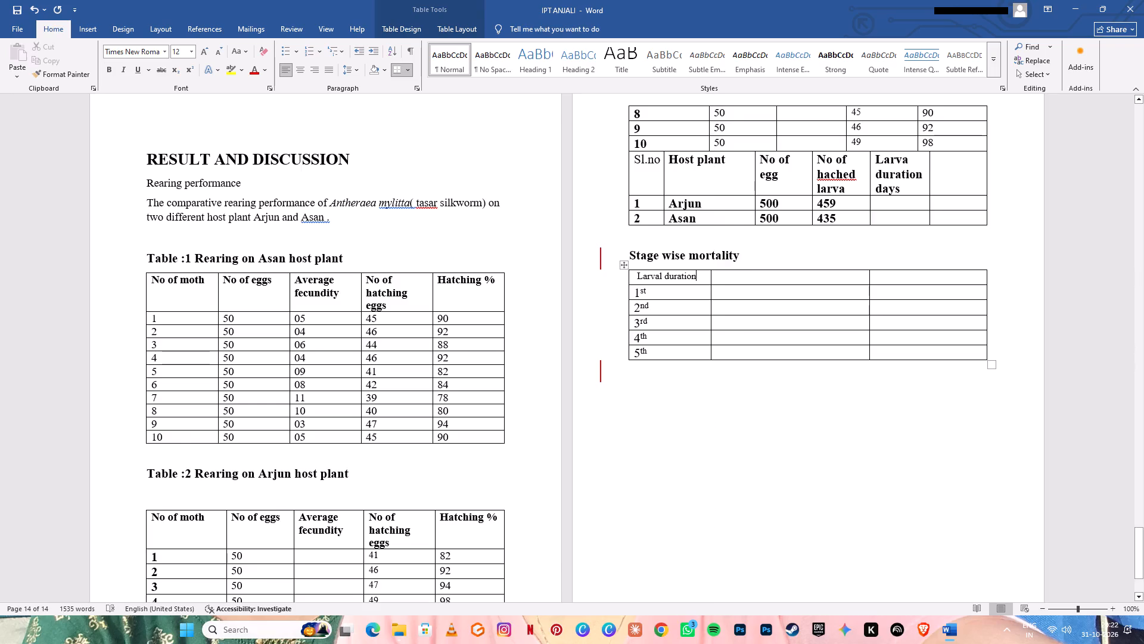
pyautogui.press('BackSpace')
pyautogui.press('BackSpace')
pyautogui.press('BackSpace')
pyautogui.press('BackSpace')
pyautogui.press('BackSpace')
pyautogui.press('BackSpace')
pyautogui.press('BackSpace')
pyautogui.press('BackSpace')
pyautogui.press('BackSpace')
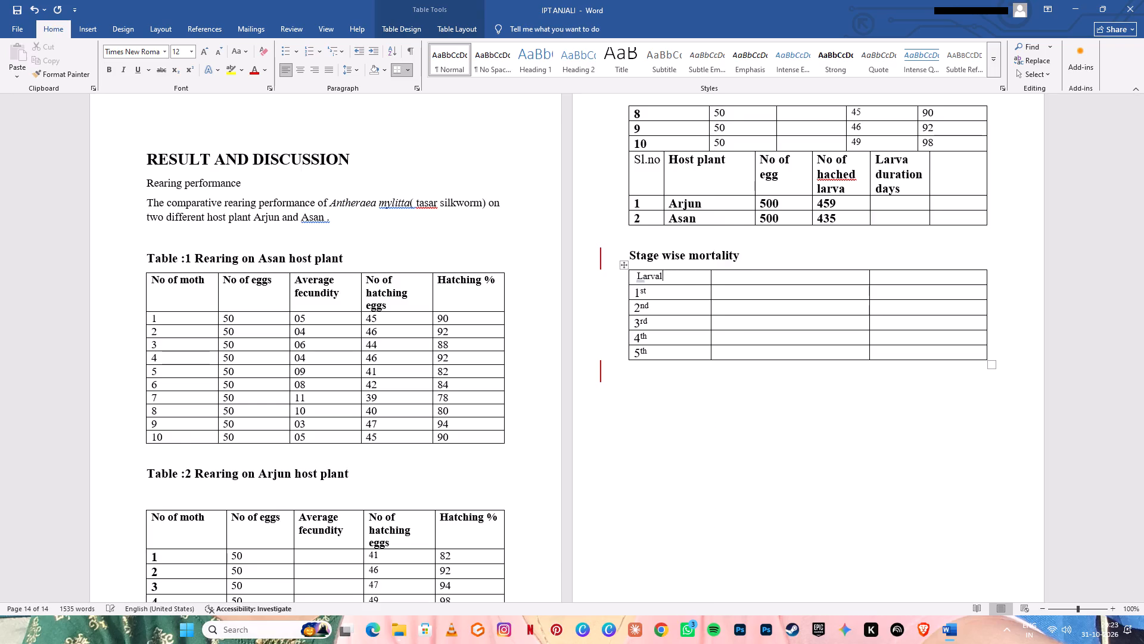
pyautogui.press('space')
pyautogui.write('stage')
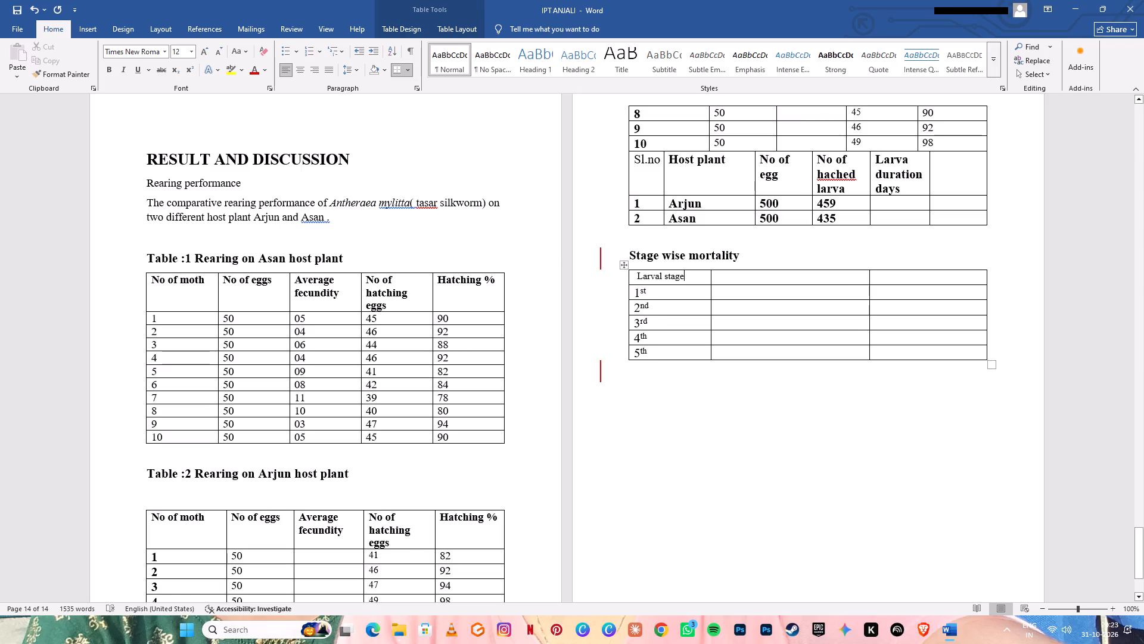
# Enter "Reasons" as the second column's header in the Stage wise mortality table.
pyautogui.click(723, 282)
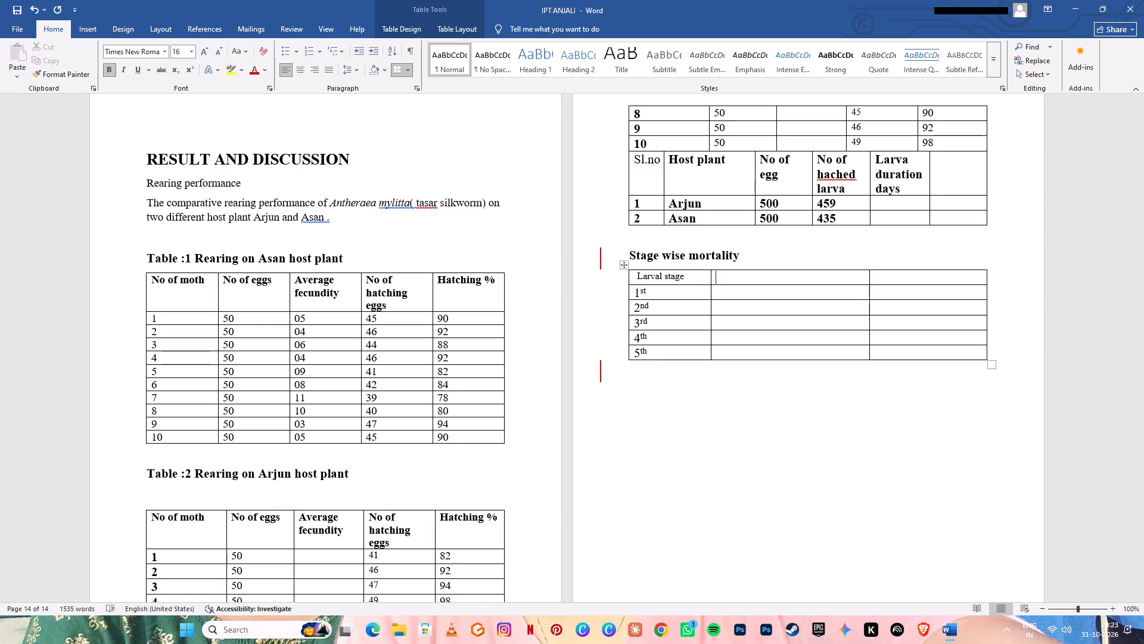
pyautogui.write('se')
pyautogui.press('BackSpace')
pyautogui.press('BackSpace')
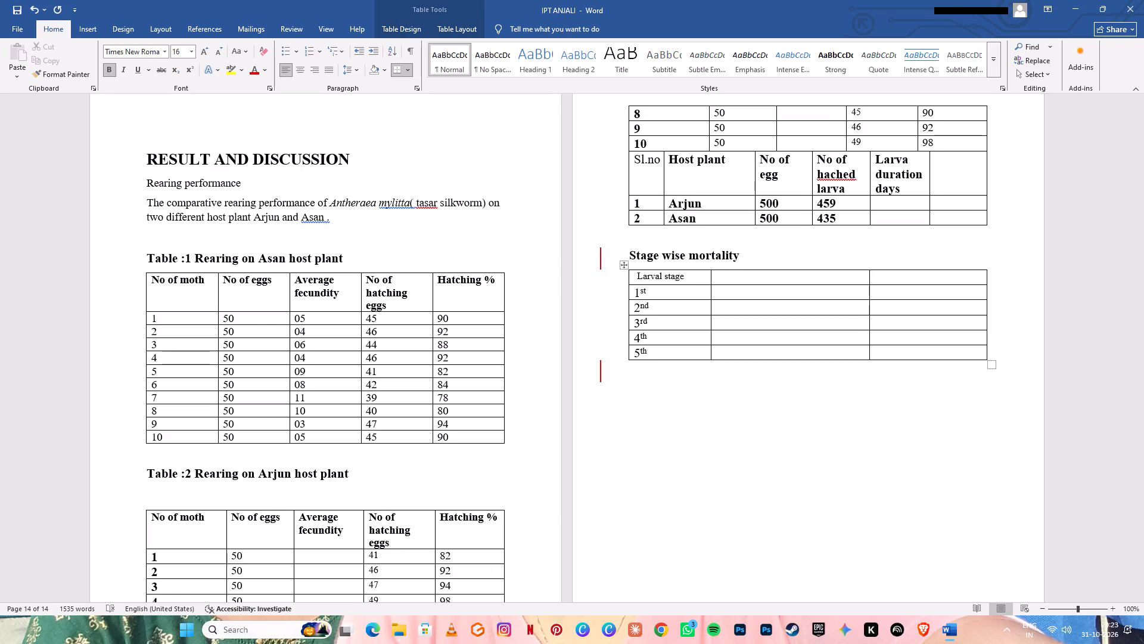
pyautogui.write('reason')
pyautogui.write('s')
pyautogui.press('space')
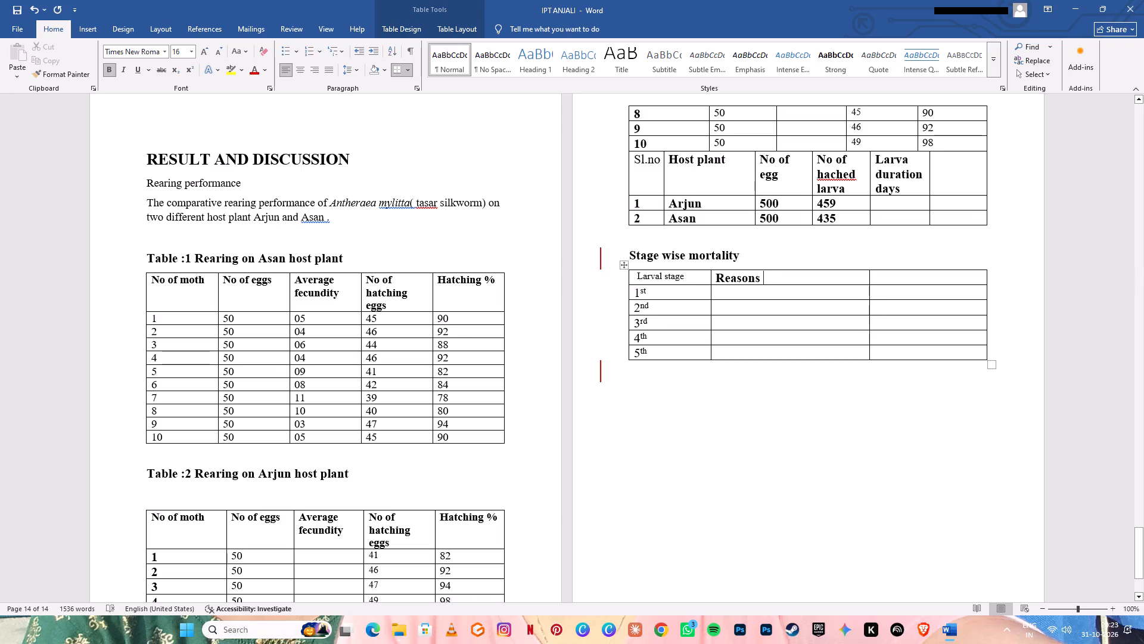
# Set the font size of the "Reasons" header to 12, keeping it bold.
pyautogui.moveTo(719, 275); pyautogui.dragTo(758, 283)
pyautogui.click(772, 322)
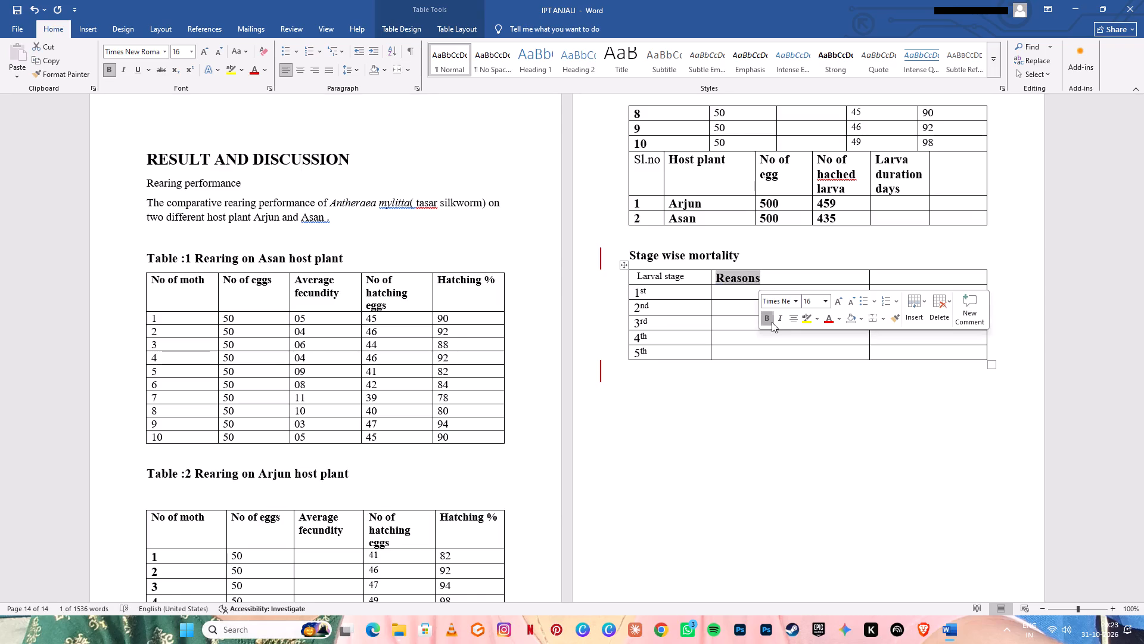
pyautogui.click(772, 320)
pyautogui.click(823, 301)
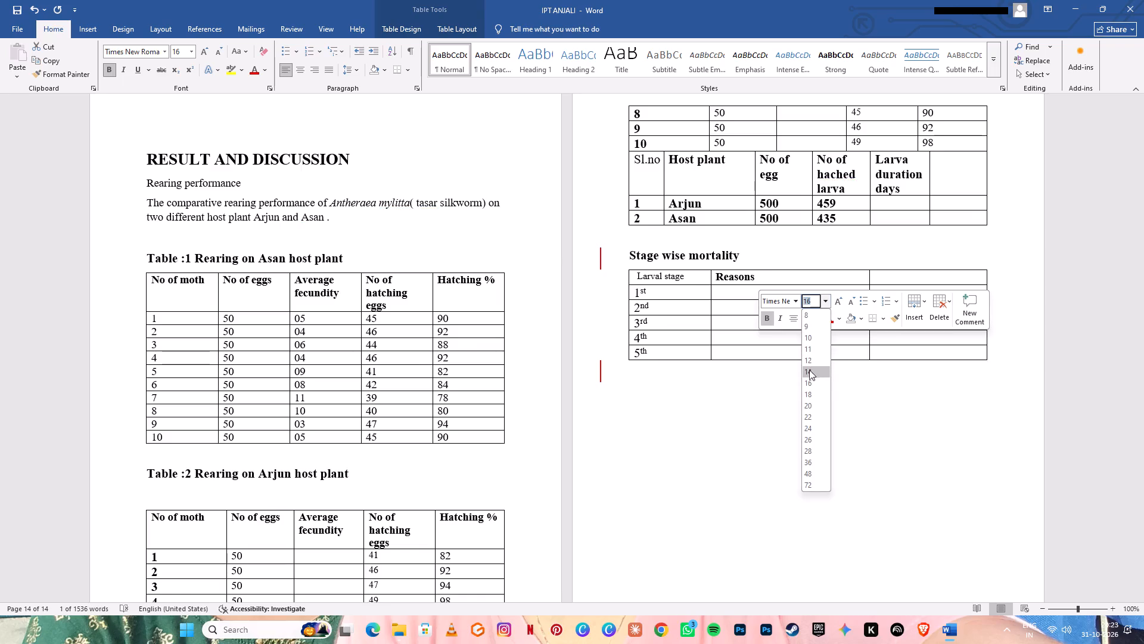
pyautogui.click(809, 363)
pyautogui.click(742, 405)
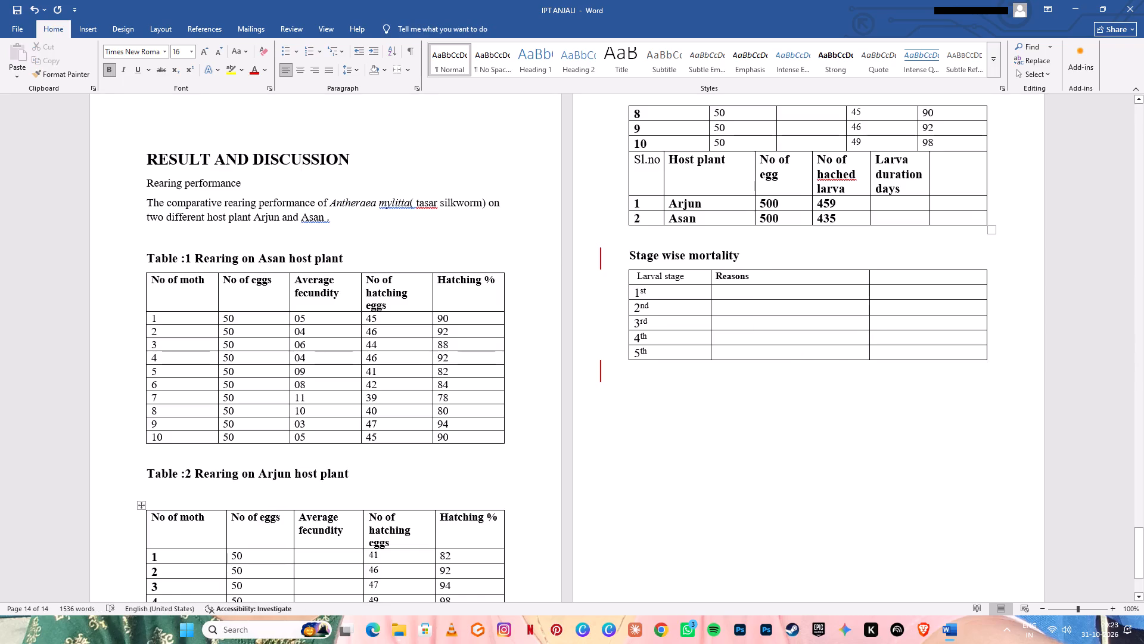
# Narrow the second column of the Stage wise mortality table, leaving room for a longer header than "Reasons".
pyautogui.moveTo(869, 310); pyautogui.dragTo(785, 308)
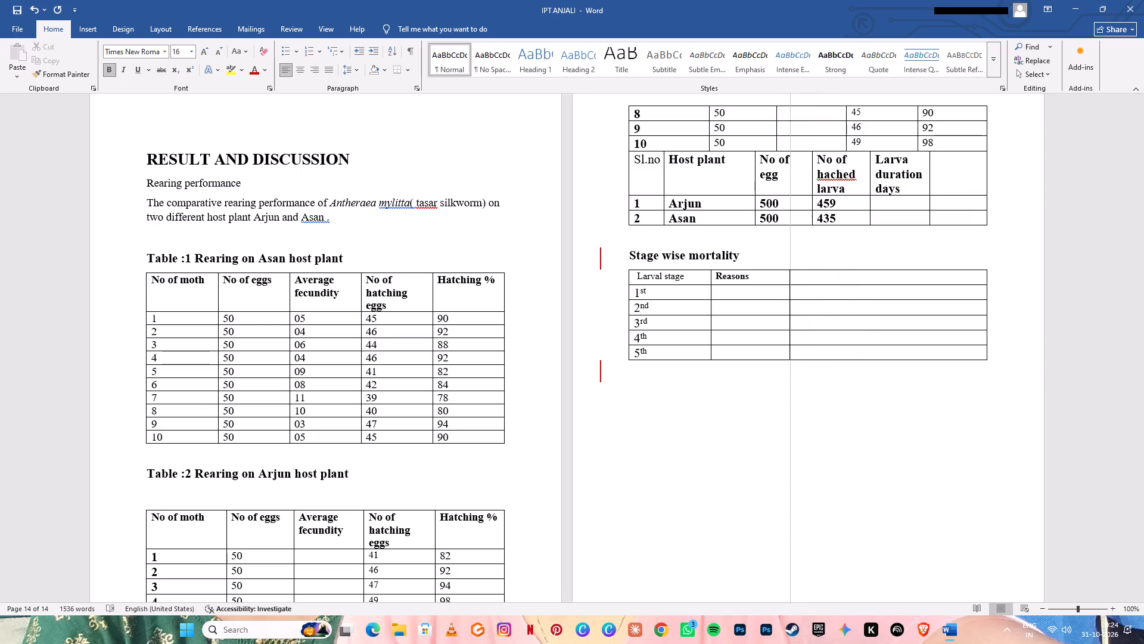
pyautogui.moveTo(785, 308); pyautogui.dragTo(808, 313)
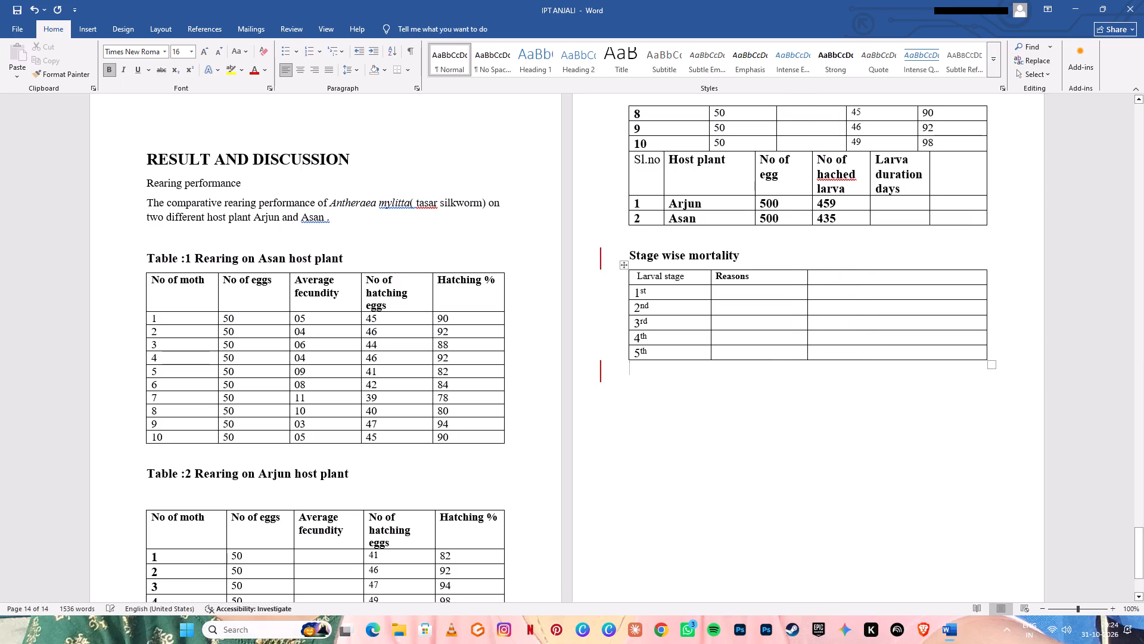
pyautogui.click(754, 394)
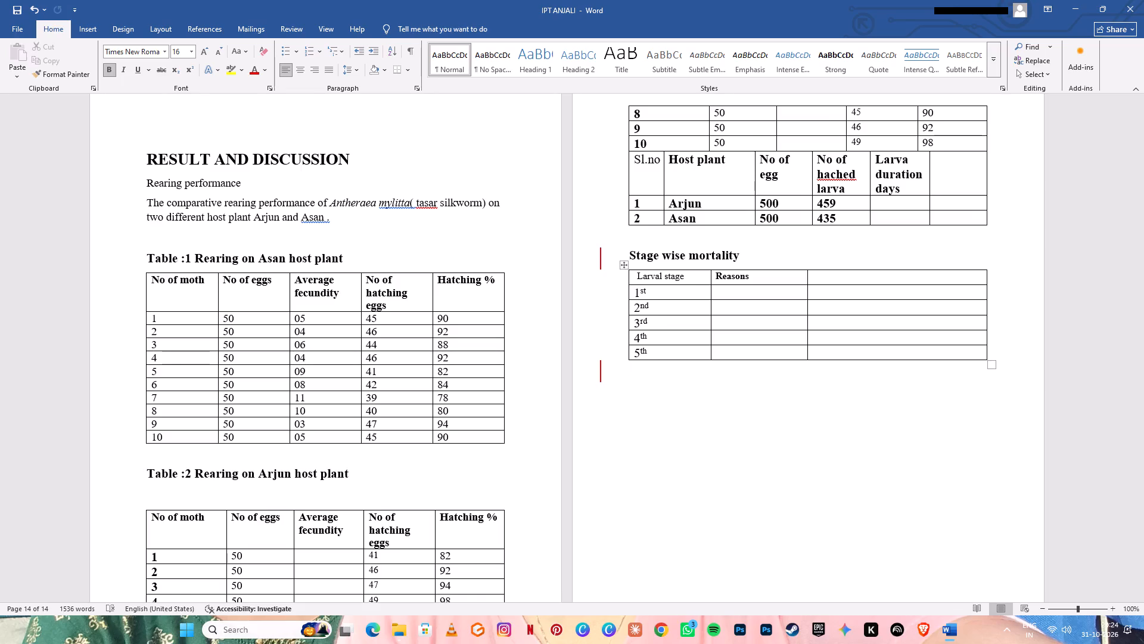
pyautogui.press('space')
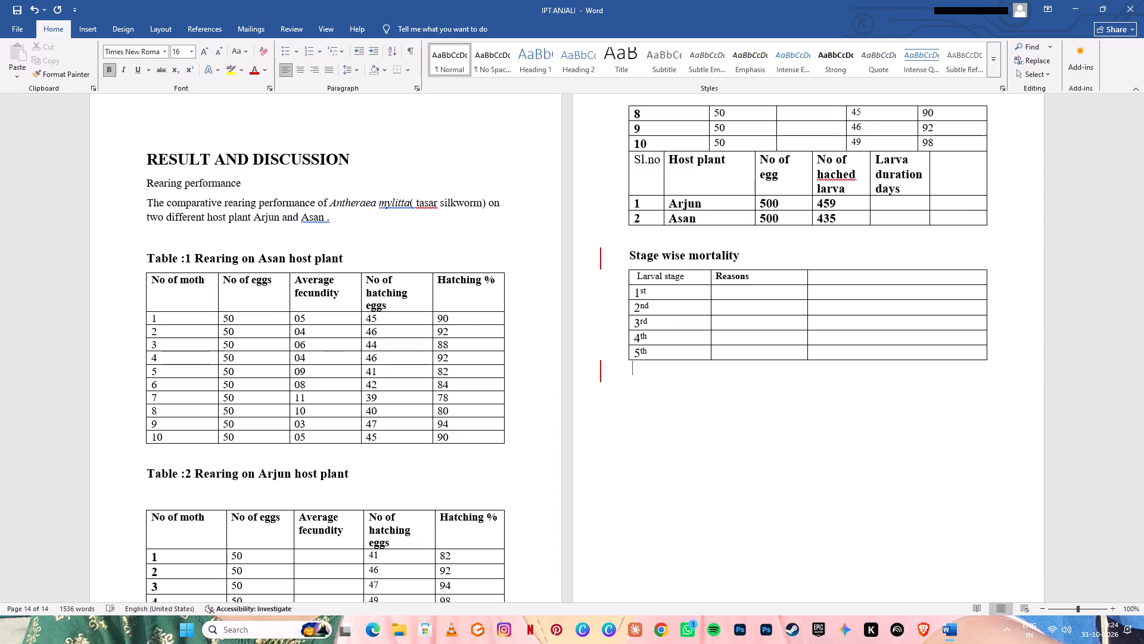
# Extend the second column's header to read "Reasons of mortality".
pyautogui.click(756, 278)
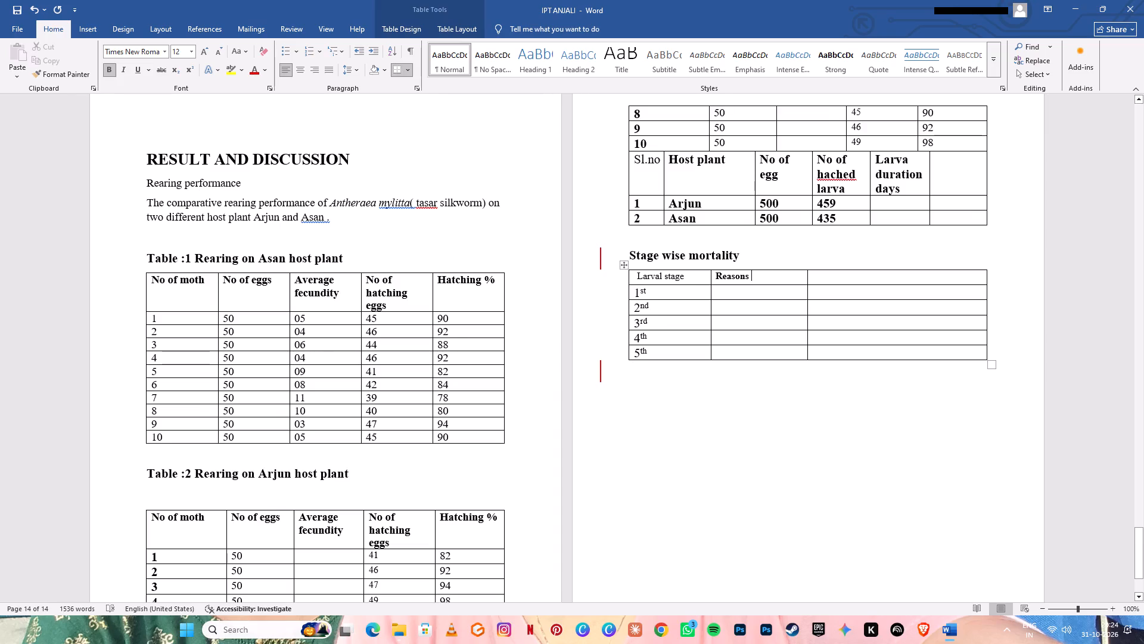
pyautogui.write('of')
pyautogui.press('space')
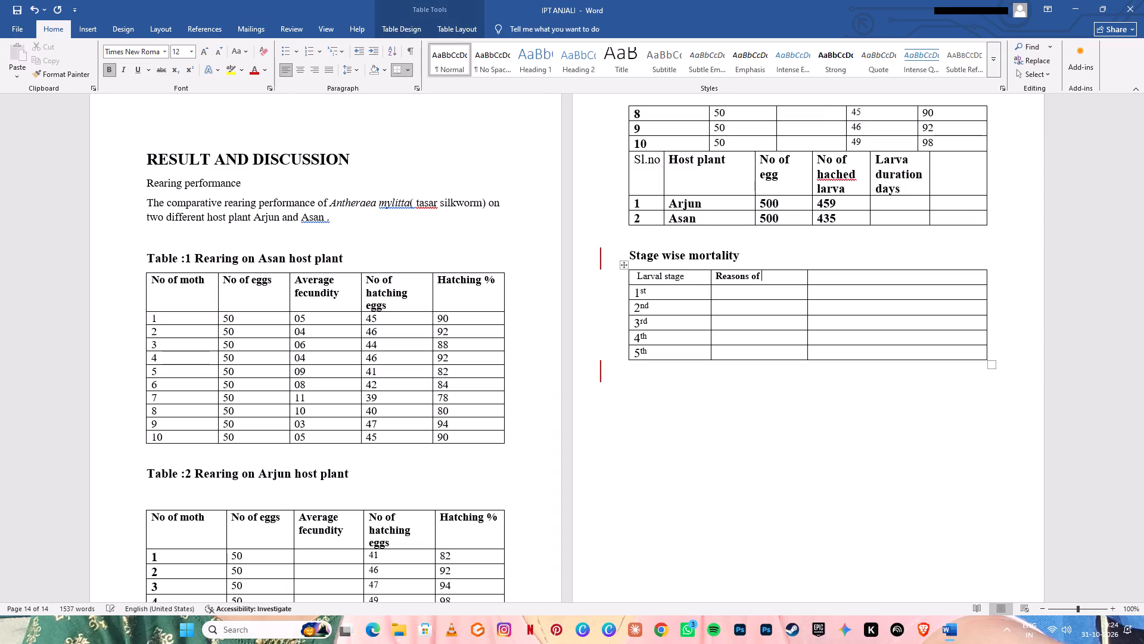
pyautogui.write('mortality')
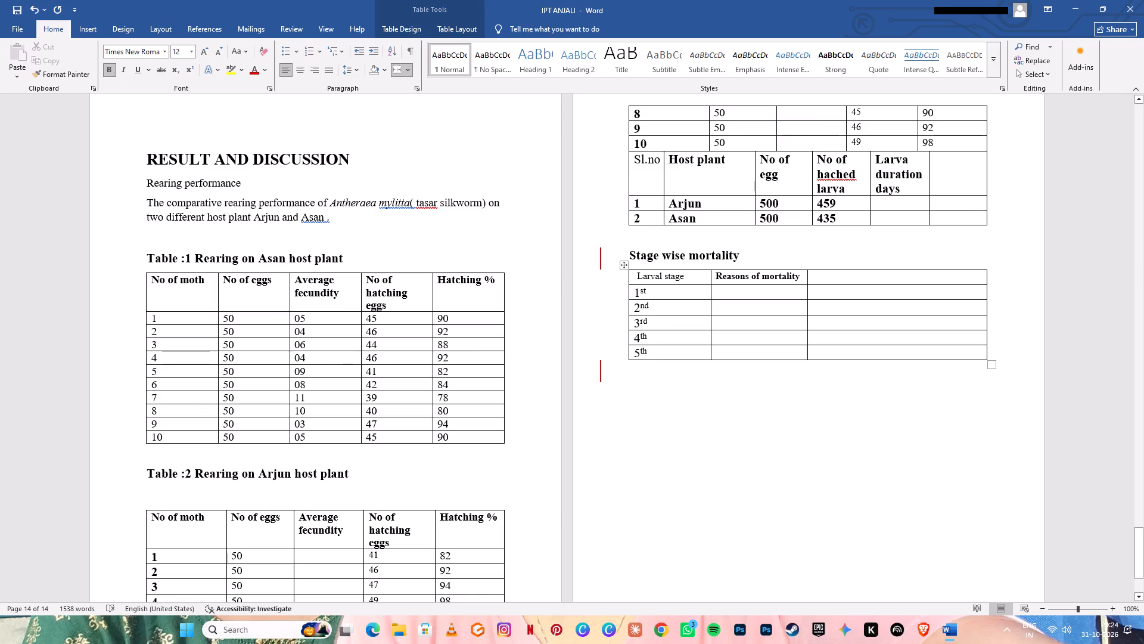
# Enter "No of dead larva" as the third column's header in the Stage wise mortality table.
pyautogui.click(736, 290)
pyautogui.click(821, 275)
pyautogui.write('no')
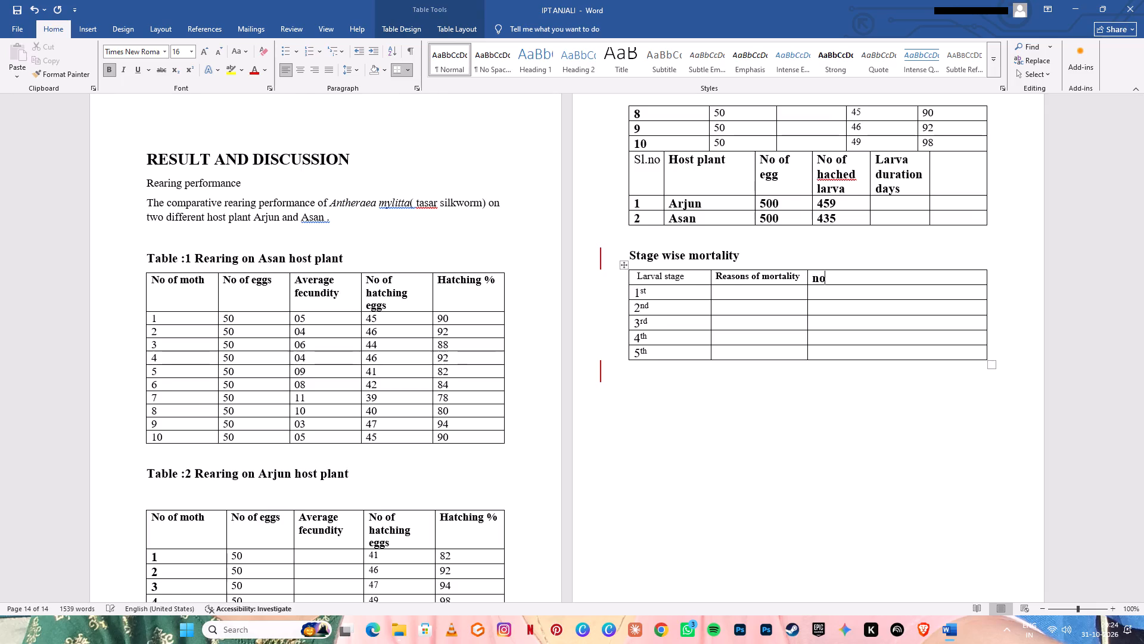
pyautogui.press('space')
pyautogui.write('of')
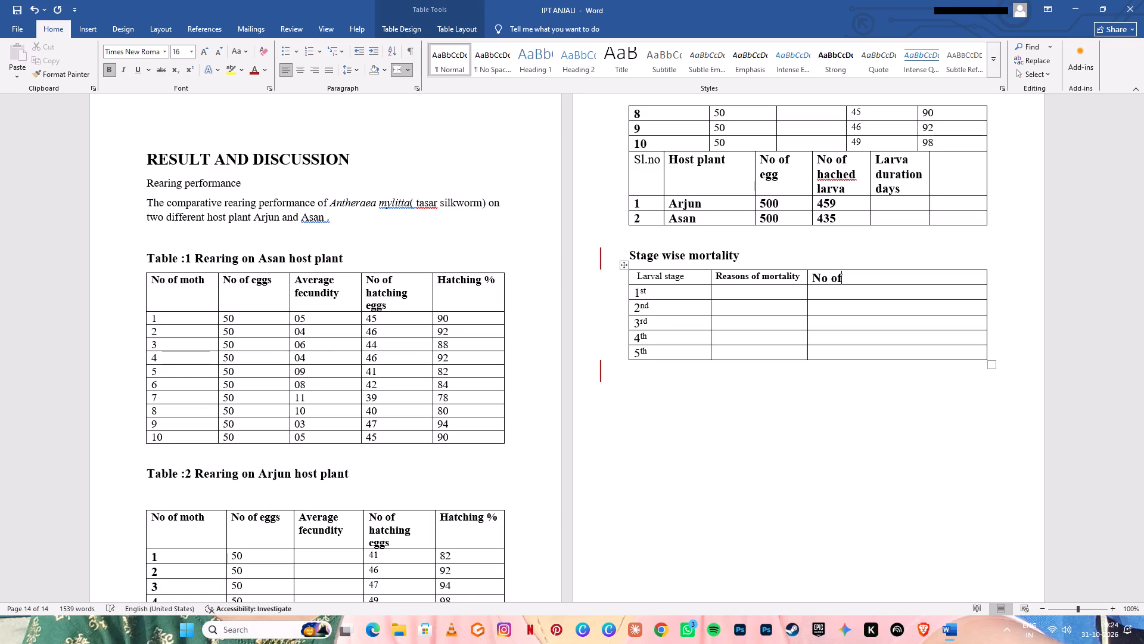
pyautogui.press('space')
pyautogui.write('dead')
pyautogui.press('space')
pyautogui.write('larva')
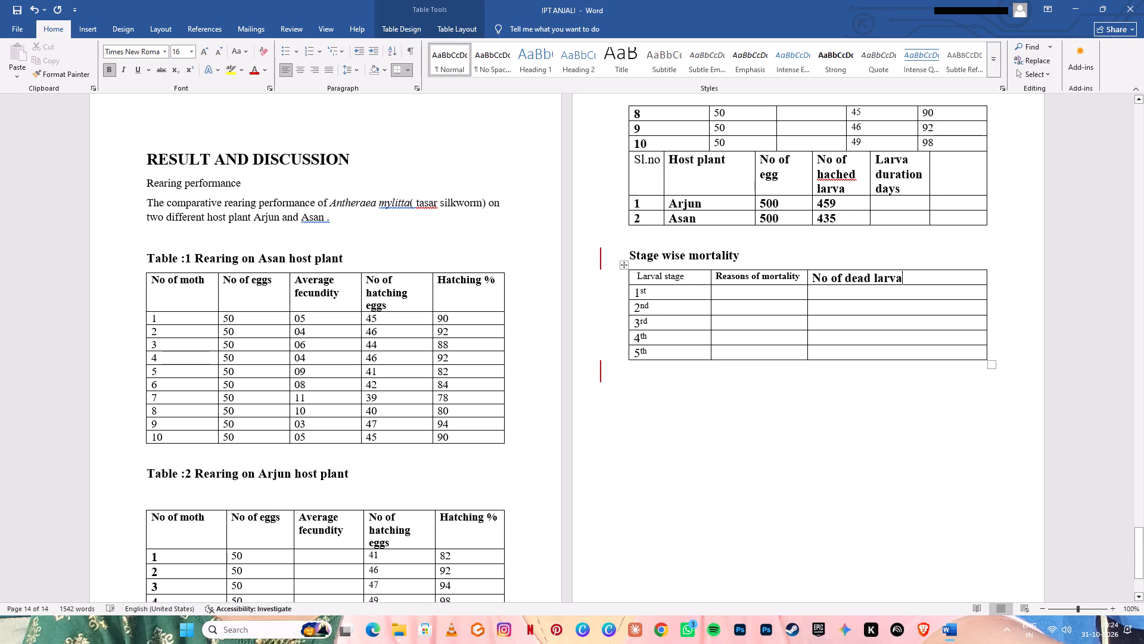
# Set the "No of dead larva" header to font size 12 and remove its bold formatting.
pyautogui.moveTo(903, 277); pyautogui.dragTo(820, 270)
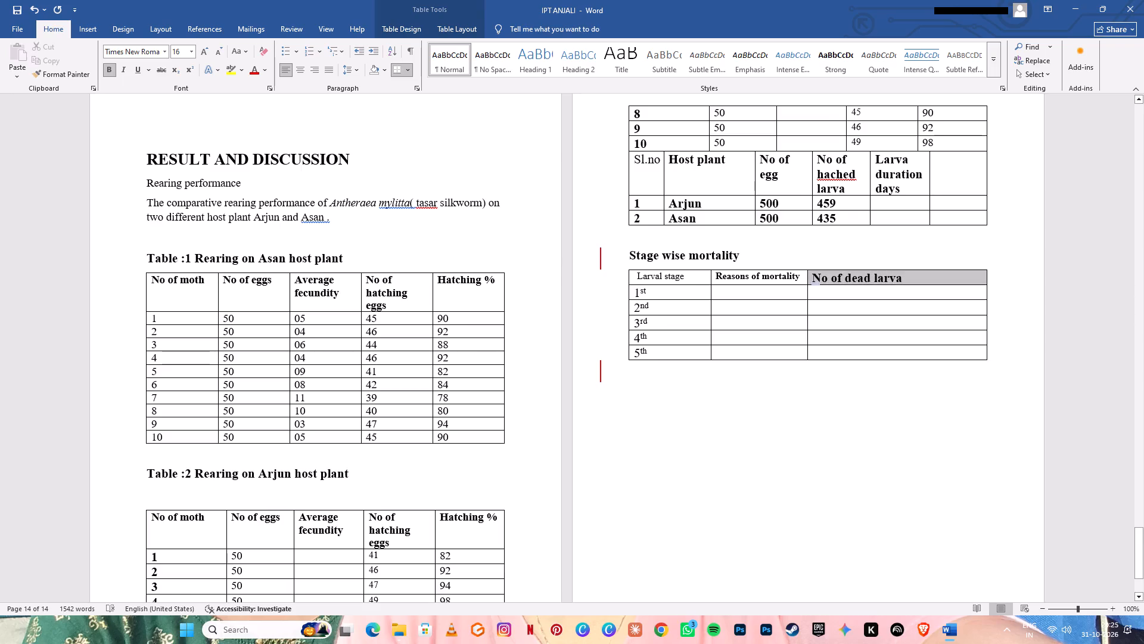
pyautogui.moveTo(820, 270); pyautogui.dragTo(820, 269)
pyautogui.click(887, 231)
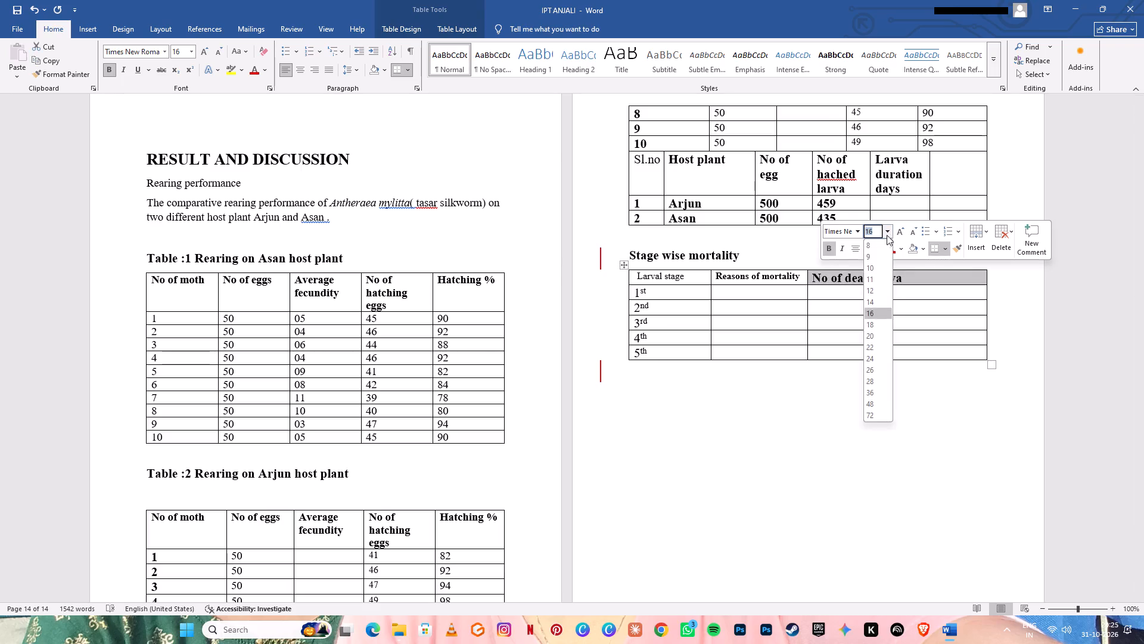
pyautogui.moveTo(872, 296); pyautogui.dragTo(872, 290)
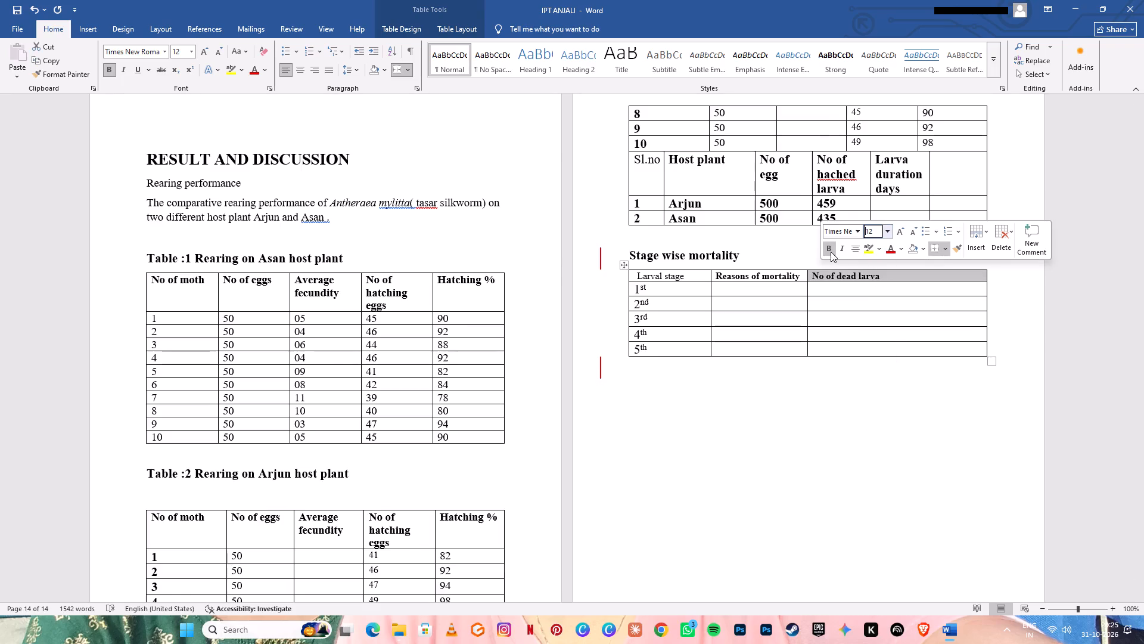
pyautogui.click(831, 252)
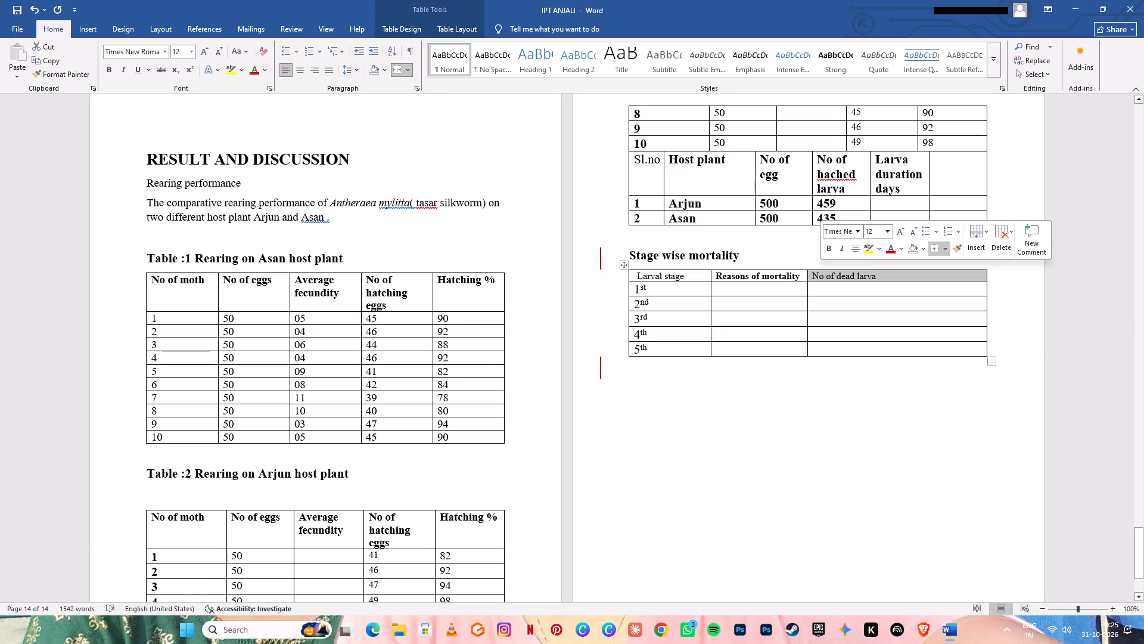
# Narrow the third column of the Stage wise mortality table, keeping its "No of dead larva" header on one line.
pyautogui.moveTo(987, 305); pyautogui.dragTo(891, 316)
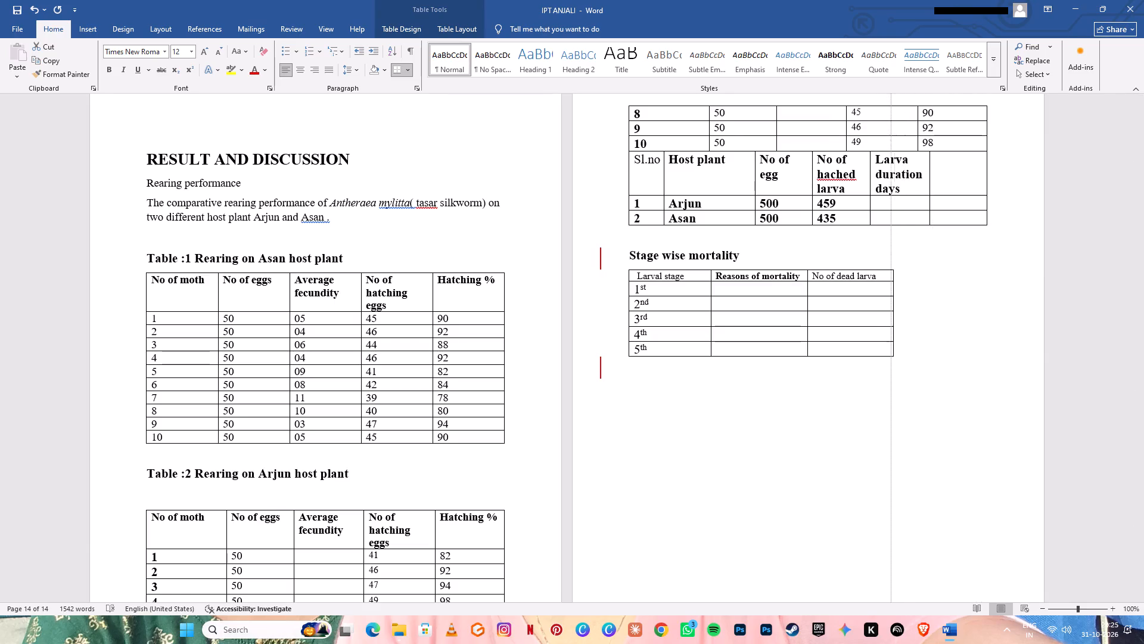
pyautogui.moveTo(891, 316); pyautogui.dragTo(878, 338)
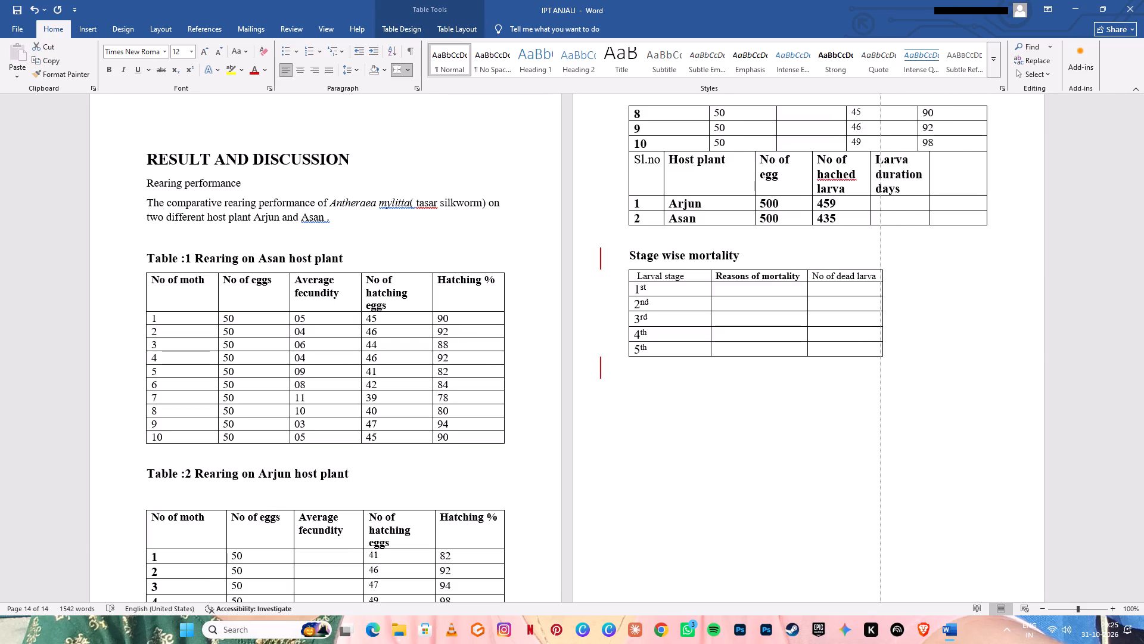
pyautogui.moveTo(878, 338); pyautogui.dragTo(879, 363)
pyautogui.click(900, 397)
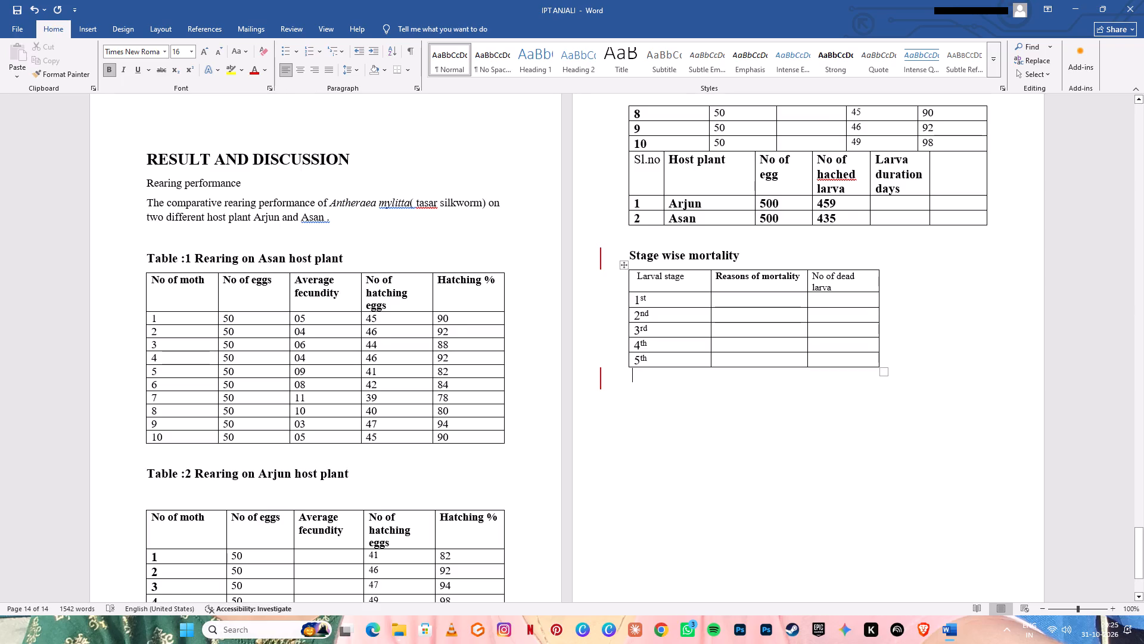
pyautogui.click(879, 270)
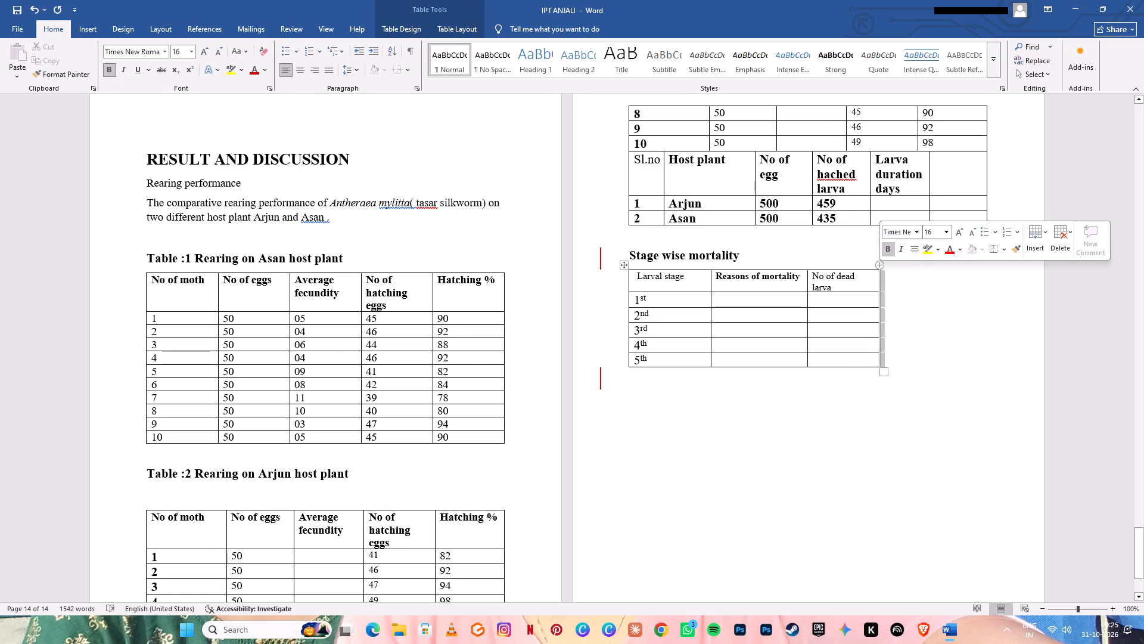
pyautogui.moveTo(879, 270); pyautogui.dragTo(908, 274)
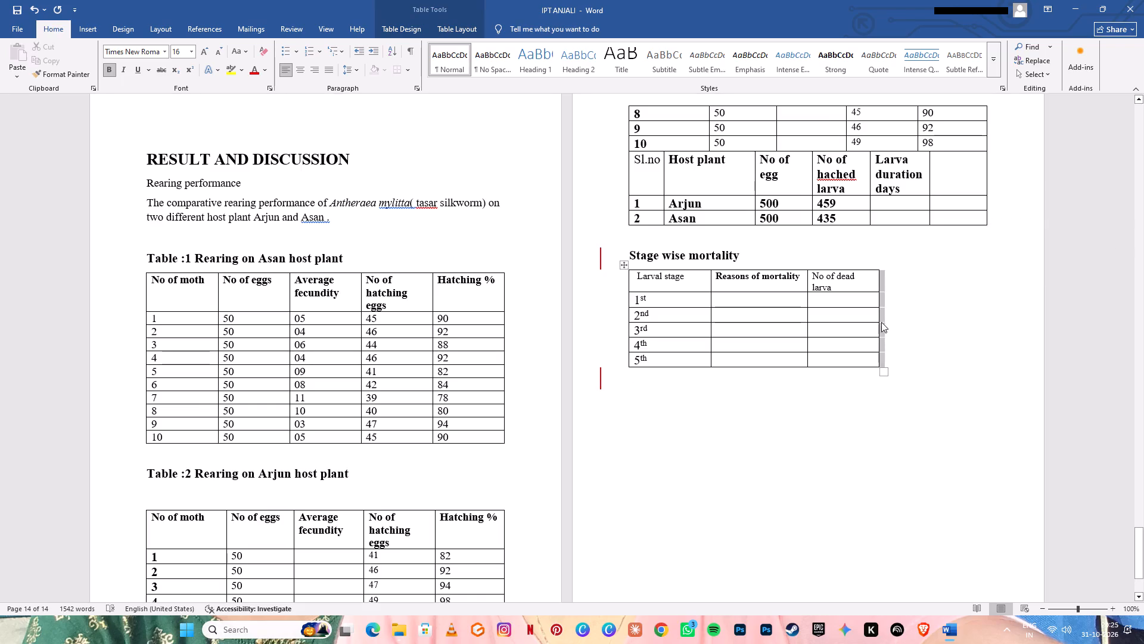
pyautogui.click(881, 322)
pyautogui.click(881, 322)
pyautogui.moveTo(879, 330); pyautogui.dragTo(896, 333)
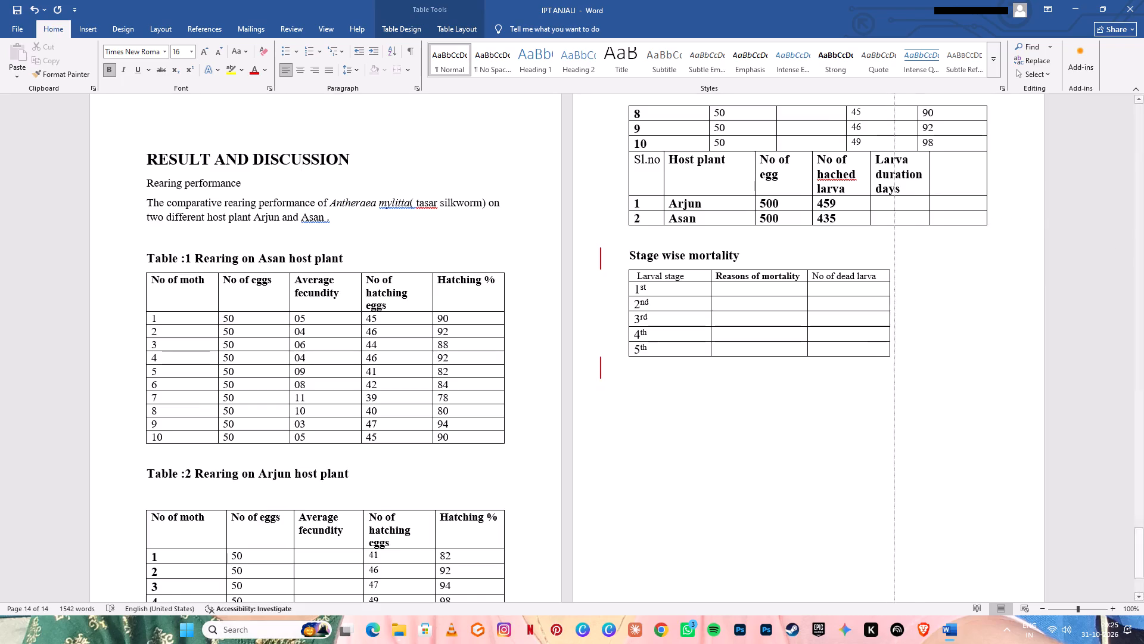
pyautogui.moveTo(896, 333); pyautogui.dragTo(914, 358)
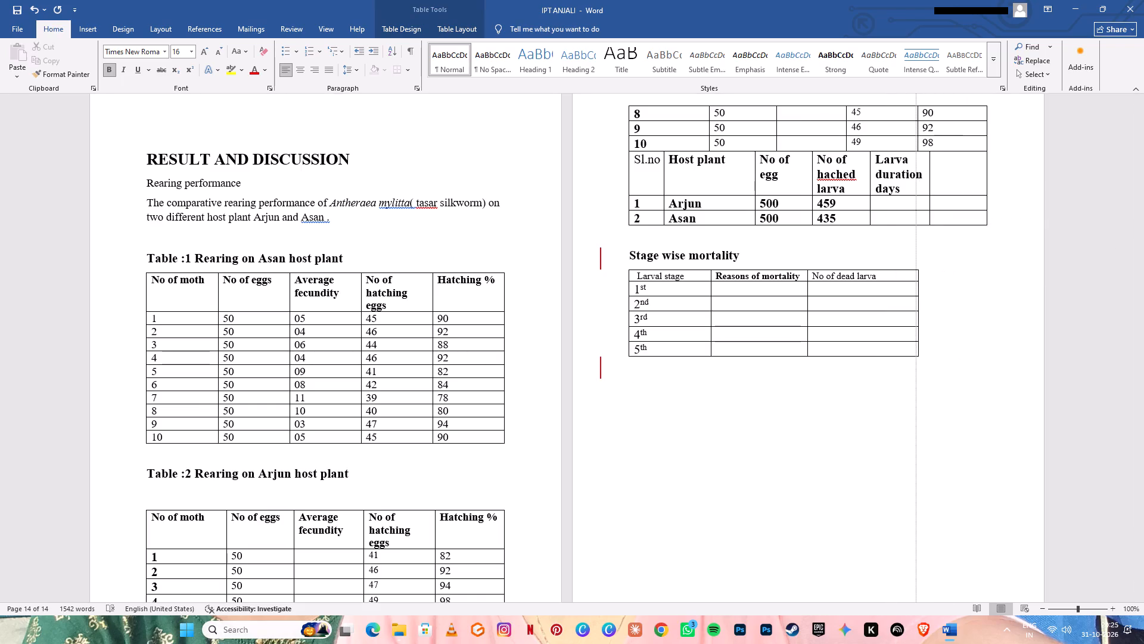
pyautogui.moveTo(914, 358); pyautogui.dragTo(930, 357)
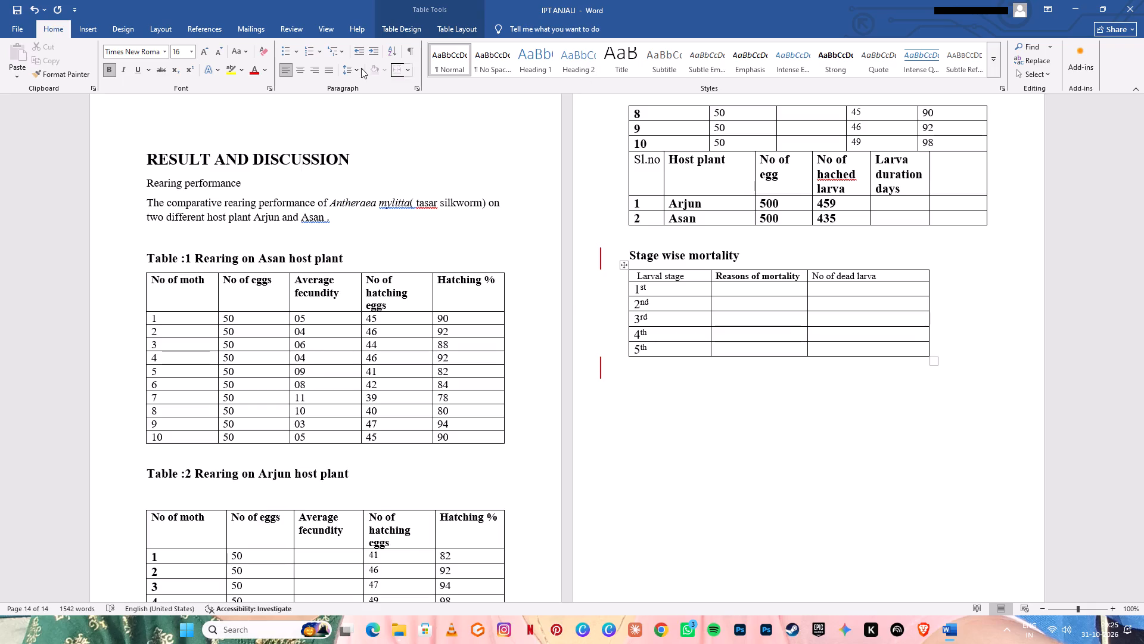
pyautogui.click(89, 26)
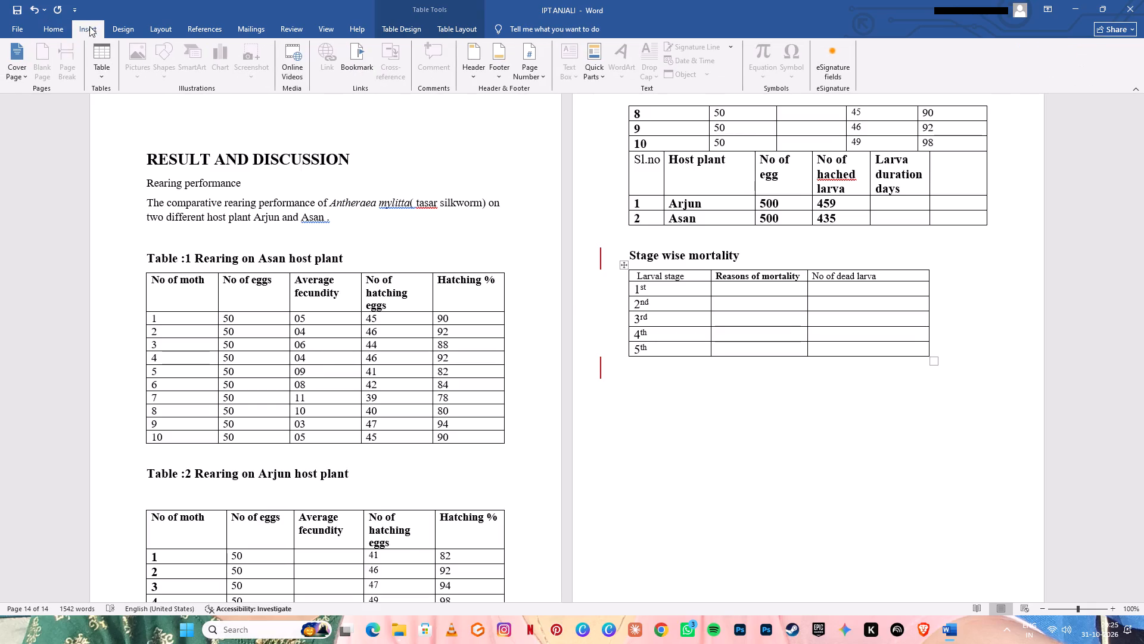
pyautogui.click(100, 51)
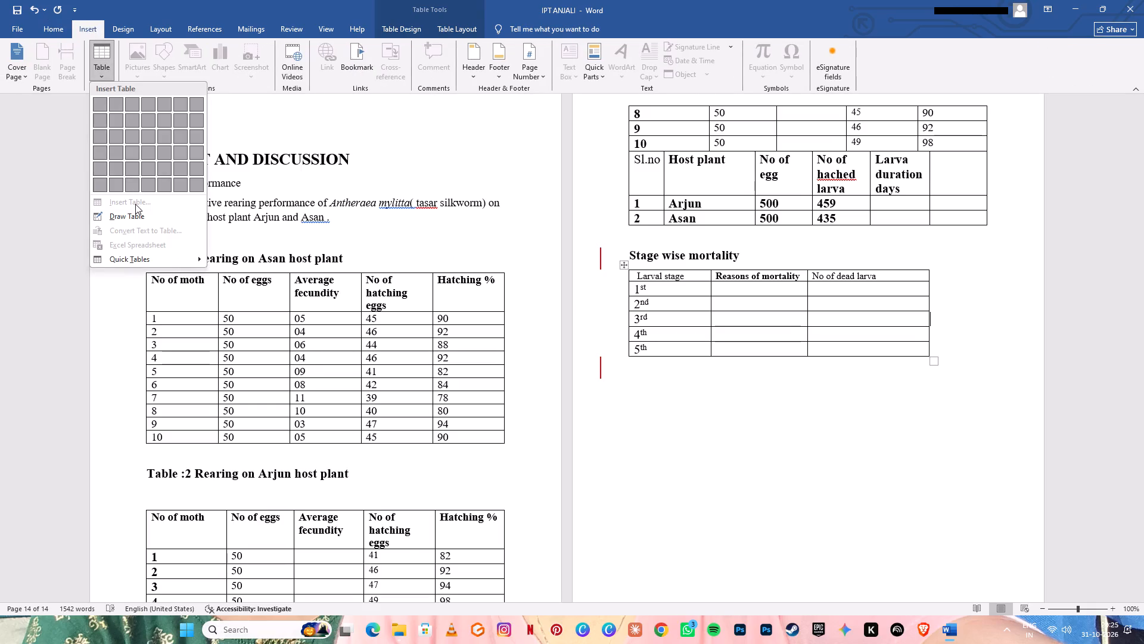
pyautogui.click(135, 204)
# Insert a fourth column after "No of dead larva" in the Stage wise mortality table.
pyautogui.rightClick(933, 289)
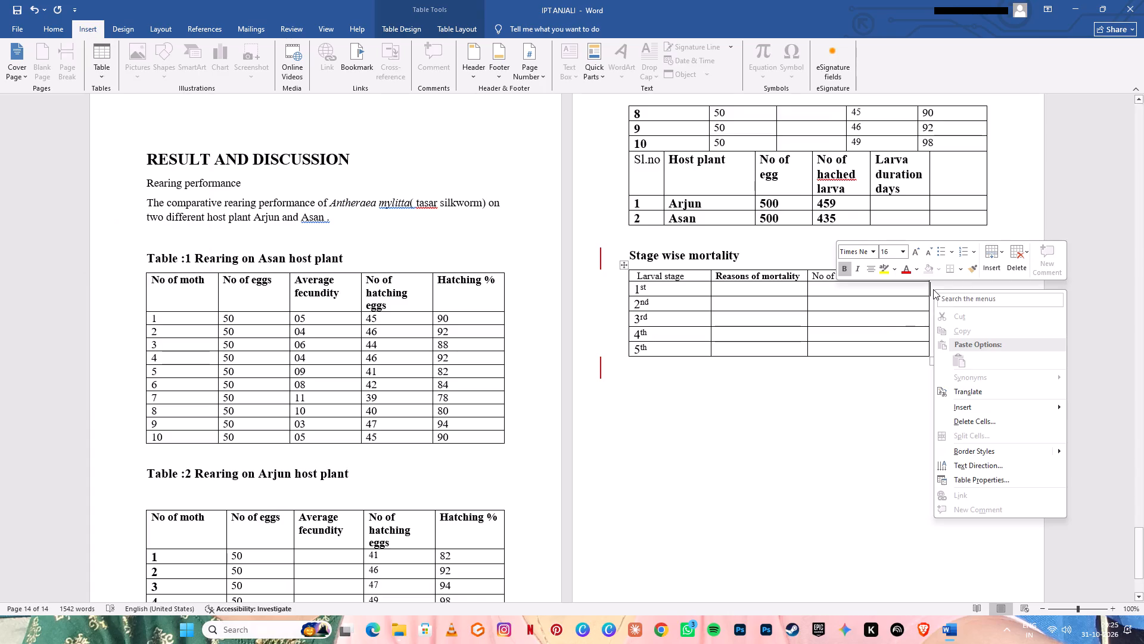
pyautogui.click(996, 256)
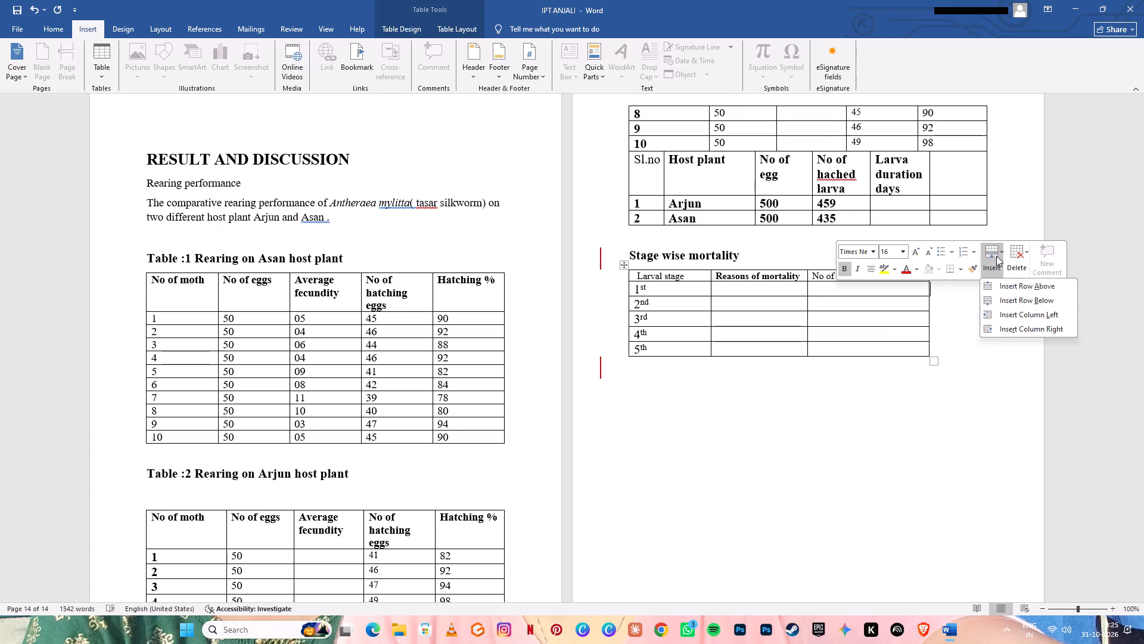
pyautogui.click(1034, 329)
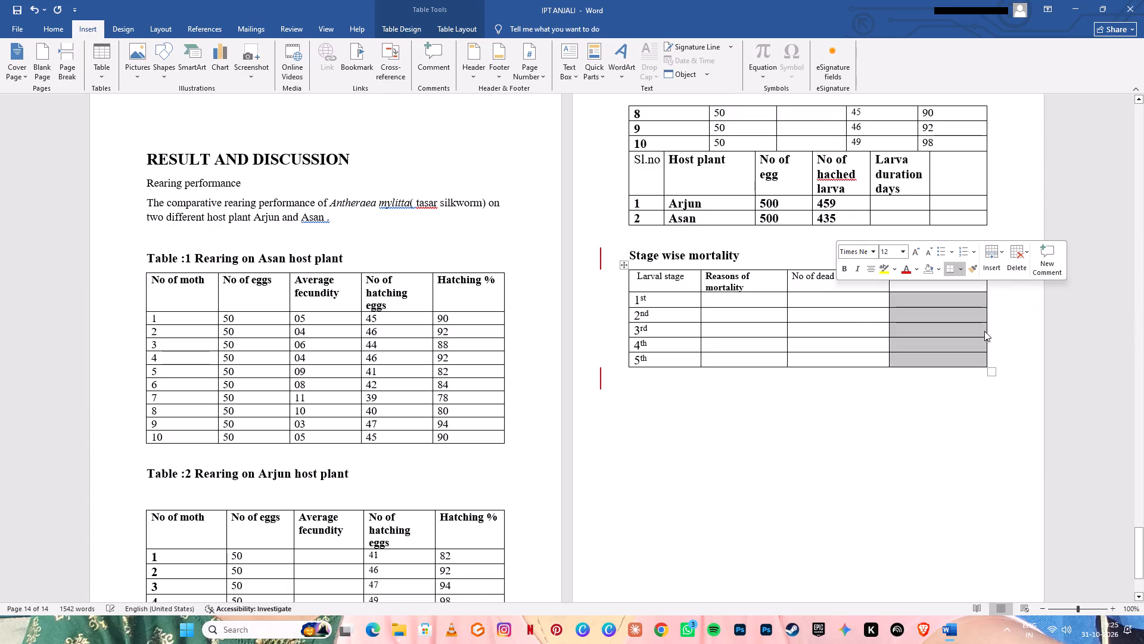
pyautogui.click(830, 398)
# Enter "Larval dead date" as the header of the new fourth column in the Stage wise mortality table.
pyautogui.click(907, 280)
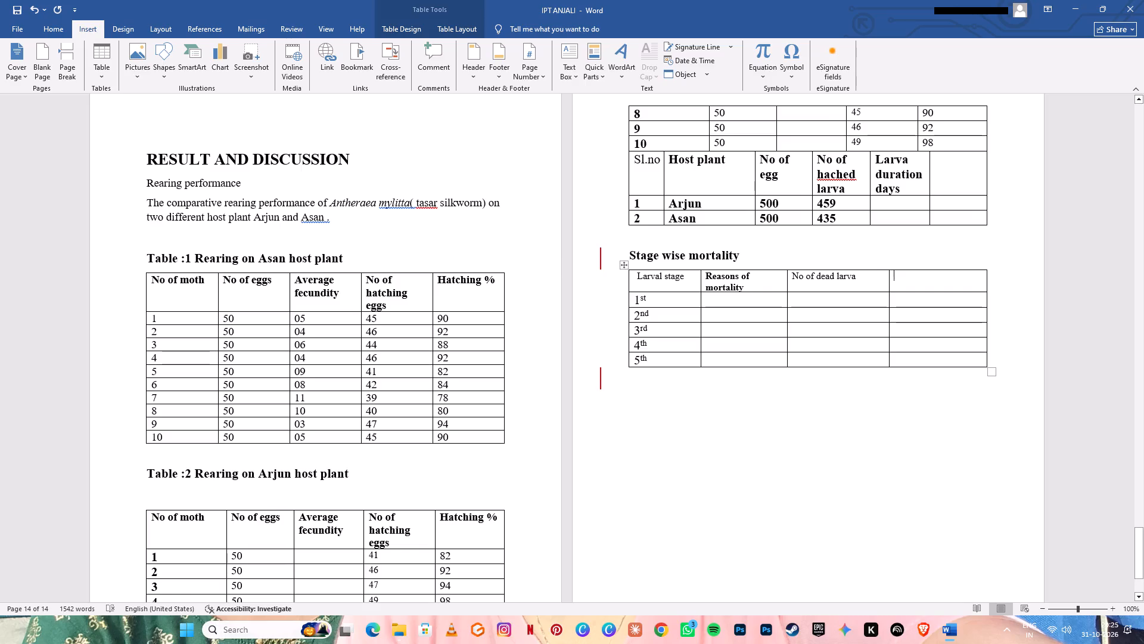
pyautogui.write('larval')
pyautogui.press('space')
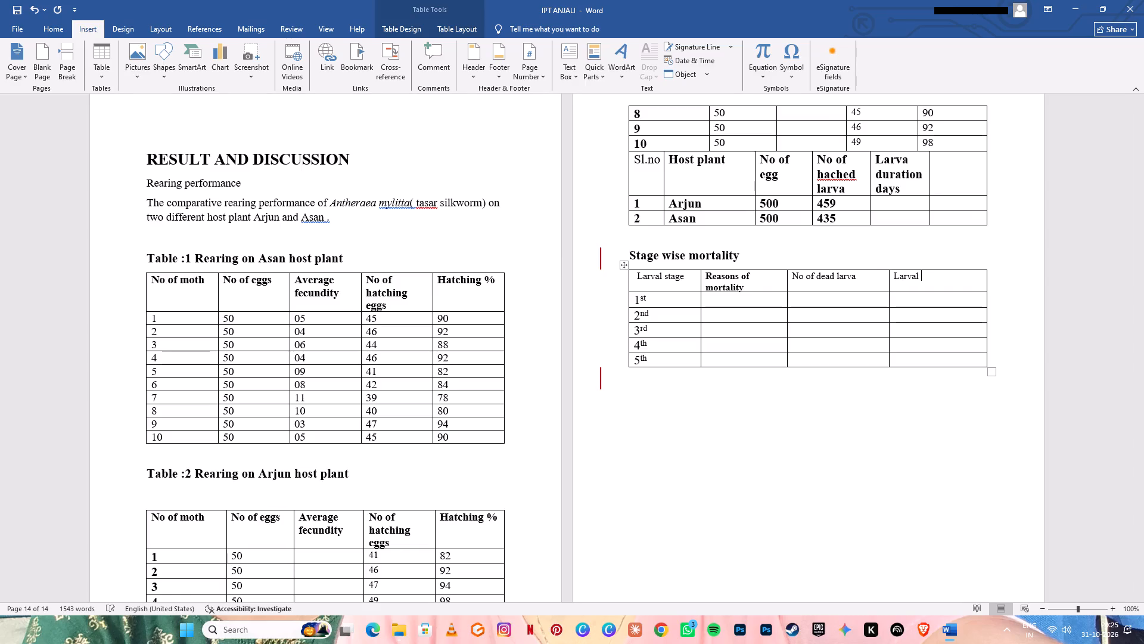
pyautogui.write('da')
pyautogui.press('BackSpace')
pyautogui.press('BackSpace')
pyautogui.write('dead')
pyautogui.press('space')
pyautogui.write('date')
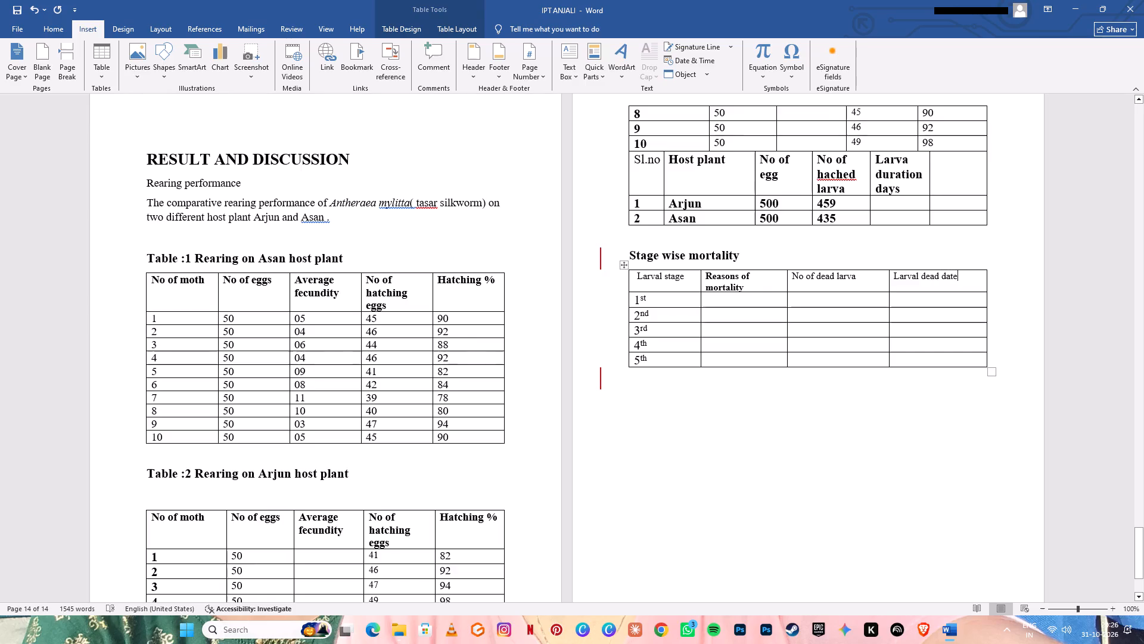
# Reword the fourth column's header to read "Mortality date".
pyautogui.click(940, 274)
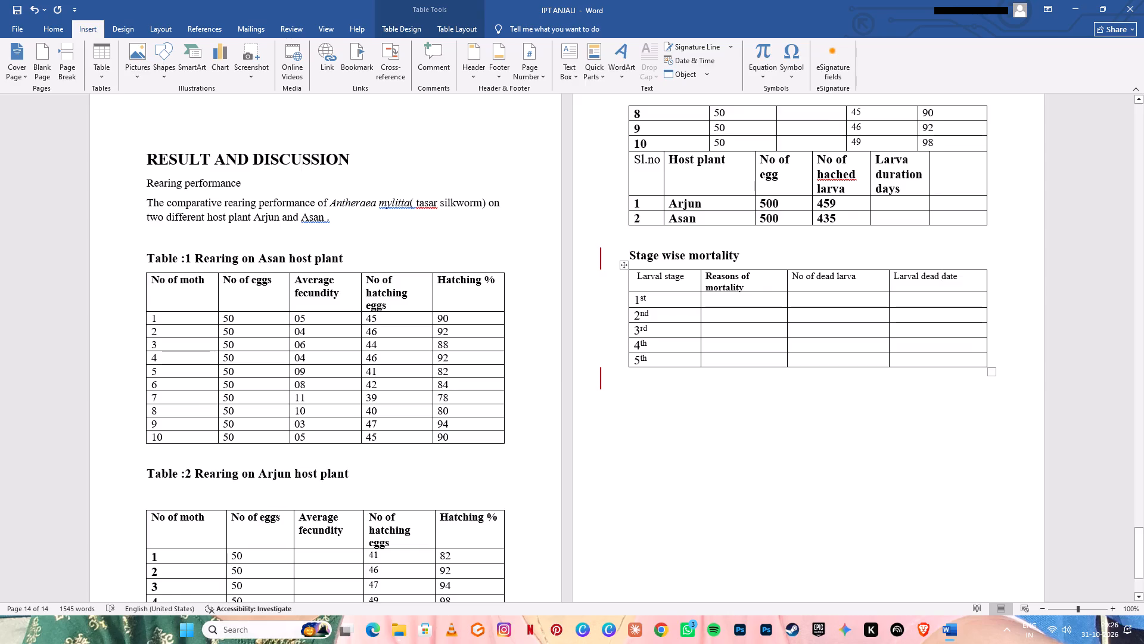
pyautogui.press('BackSpace')
pyautogui.press('BackSpace')
pyautogui.press('BackSpace')
pyautogui.press('BackSpace')
pyautogui.press('BackSpace')
pyautogui.press('BackSpace')
pyautogui.press('BackSpace')
pyautogui.press('BackSpace')
pyautogui.press('BackSpace')
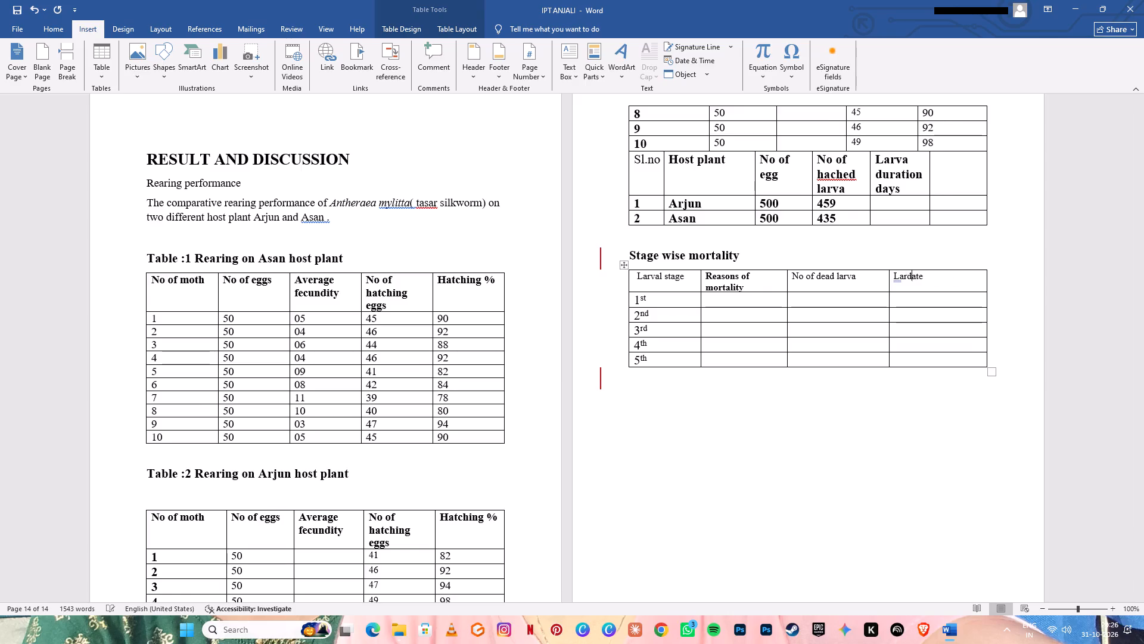
pyautogui.press('BackSpace')
pyautogui.press('BackSpace')
pyautogui.press('BackSpace')
pyautogui.write('mortality')
pyautogui.press('space')
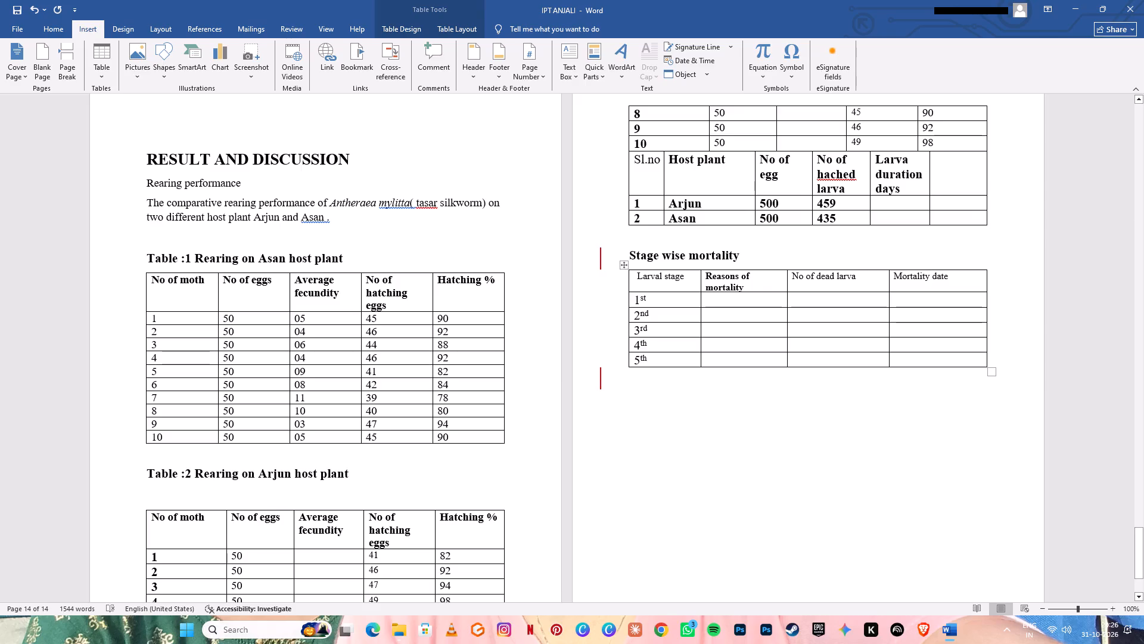
# Make the "Mortality date", "No of dead larva" and "Larval stage" headers of the Stage wise mortality table bold.
pyautogui.click(893, 276)
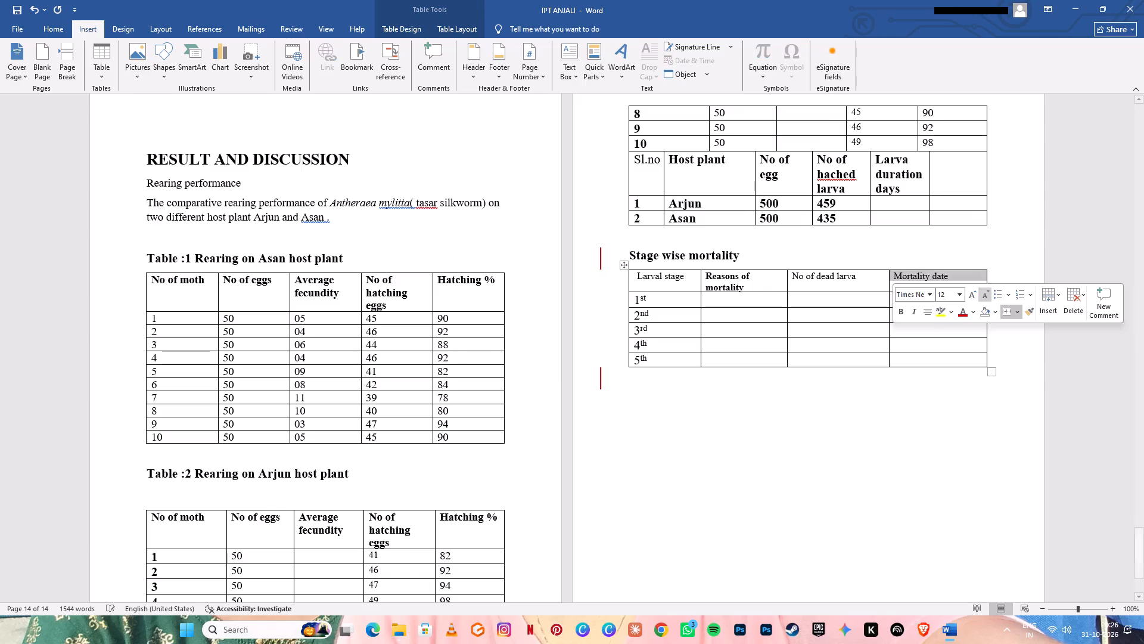
pyautogui.click(1028, 227)
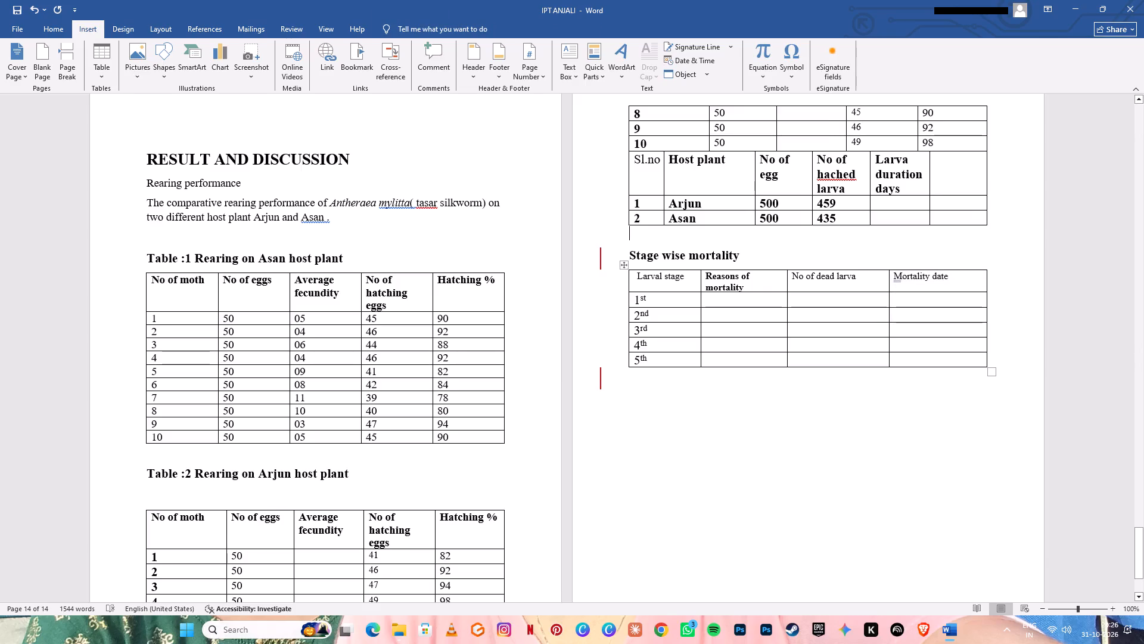
pyautogui.moveTo(894, 275); pyautogui.dragTo(962, 277)
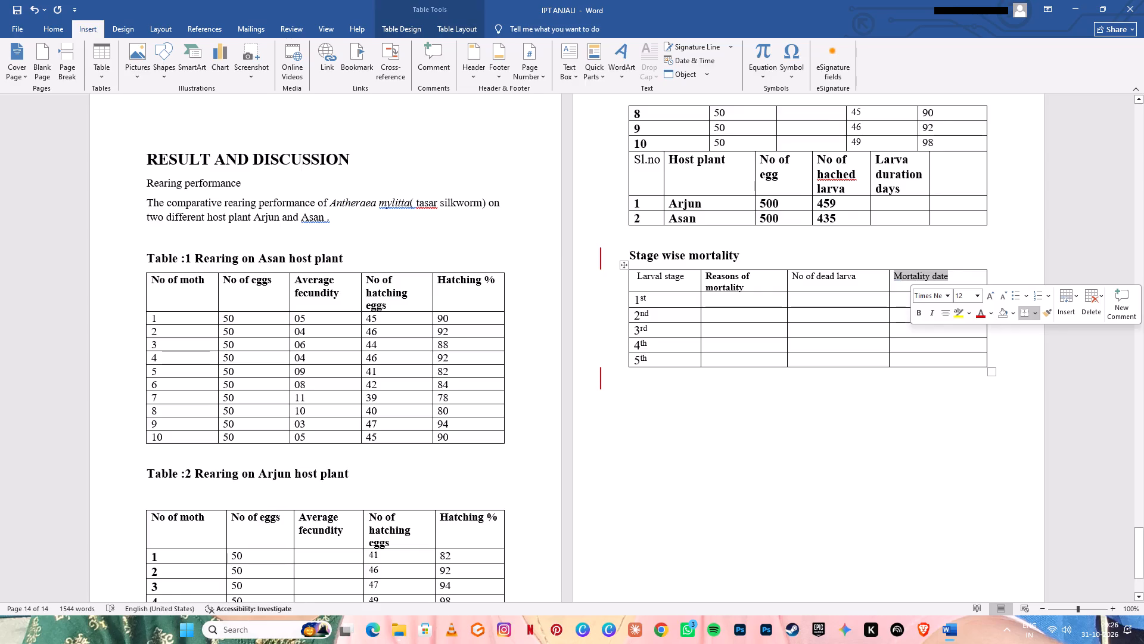
pyautogui.click(918, 312)
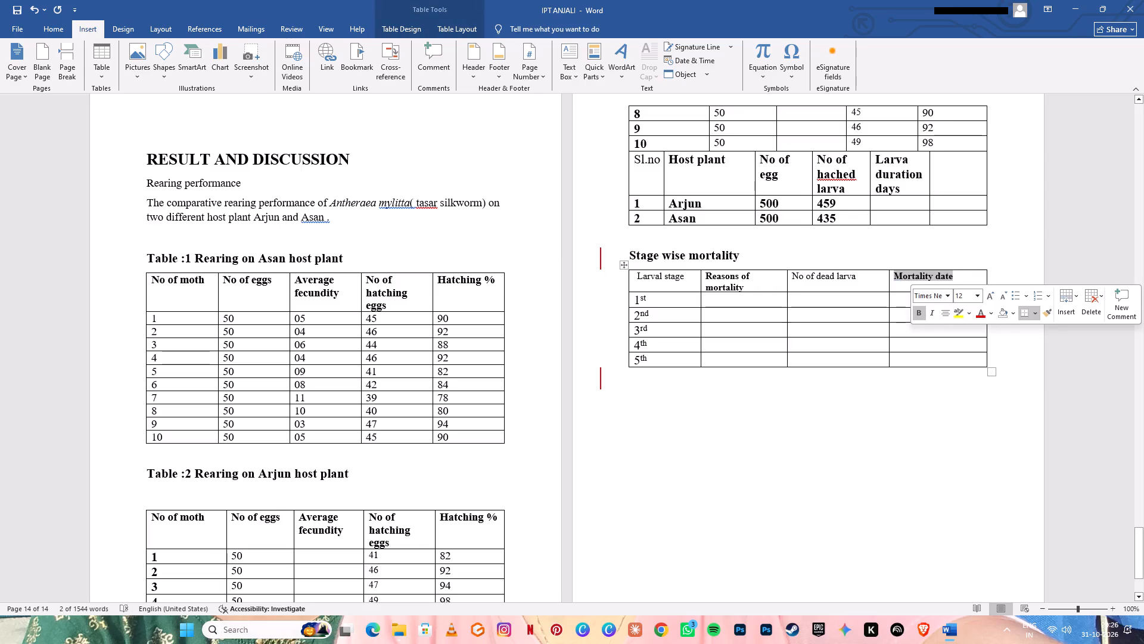
pyautogui.moveTo(792, 274); pyautogui.dragTo(843, 278)
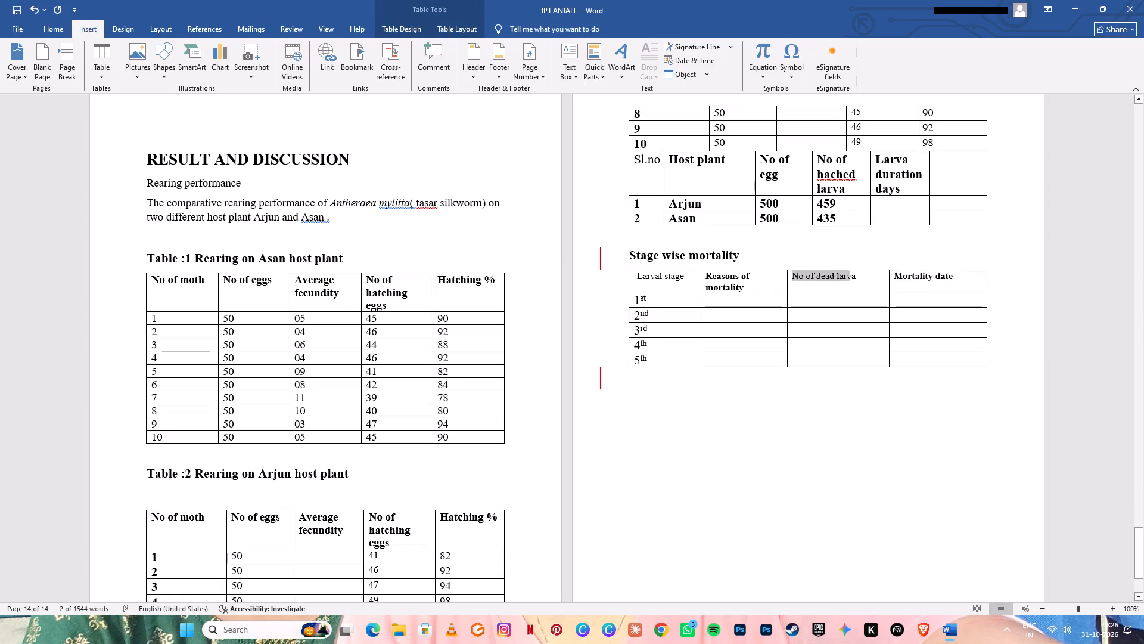
pyautogui.moveTo(843, 278); pyautogui.dragTo(860, 281)
pyautogui.click(865, 313)
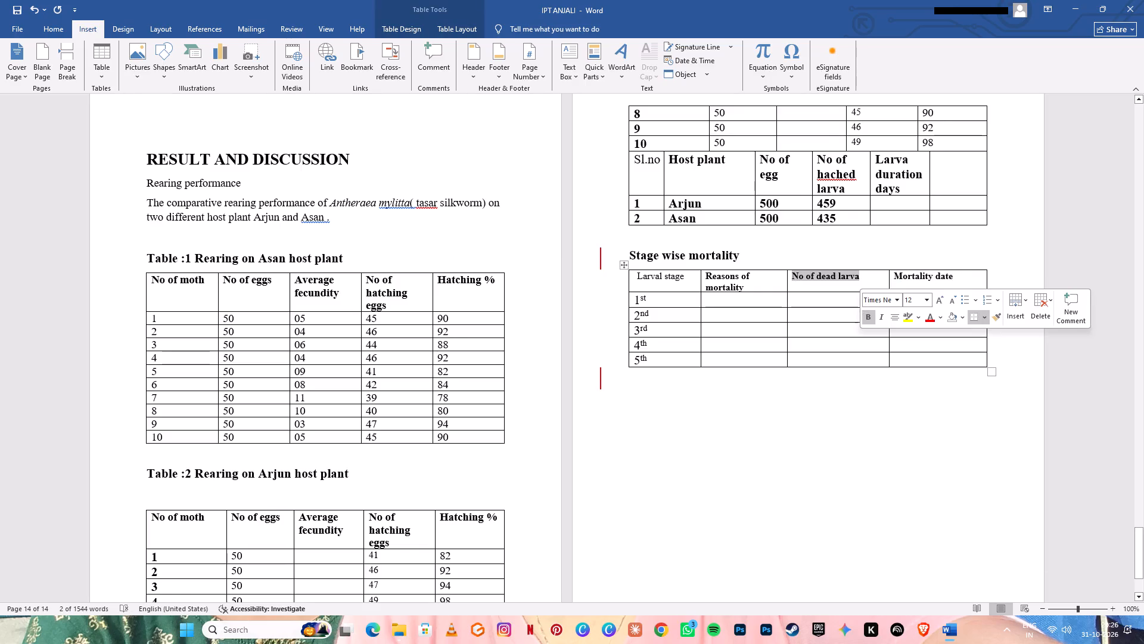
pyautogui.moveTo(636, 274); pyautogui.dragTo(673, 277)
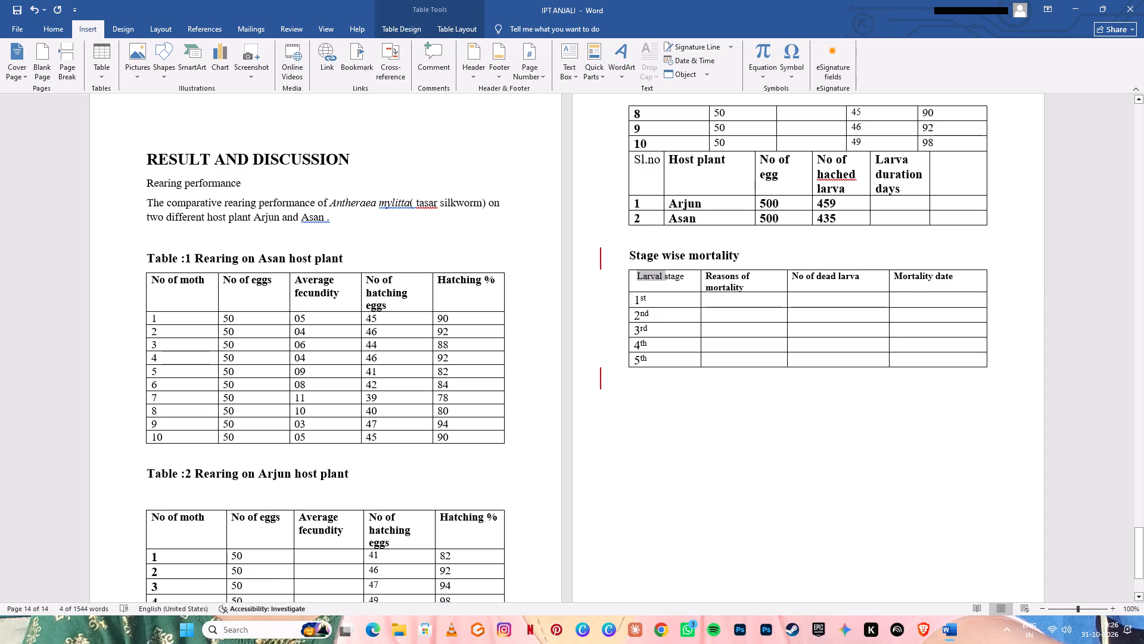
pyautogui.moveTo(673, 277); pyautogui.dragTo(686, 280)
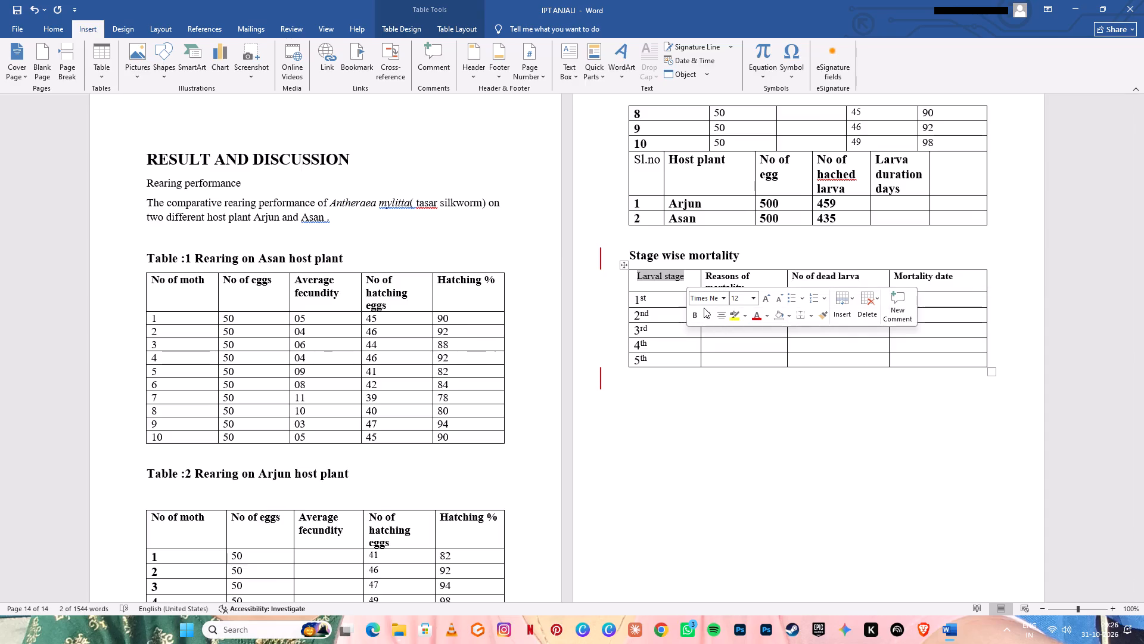
pyautogui.click(698, 312)
pyautogui.click(672, 392)
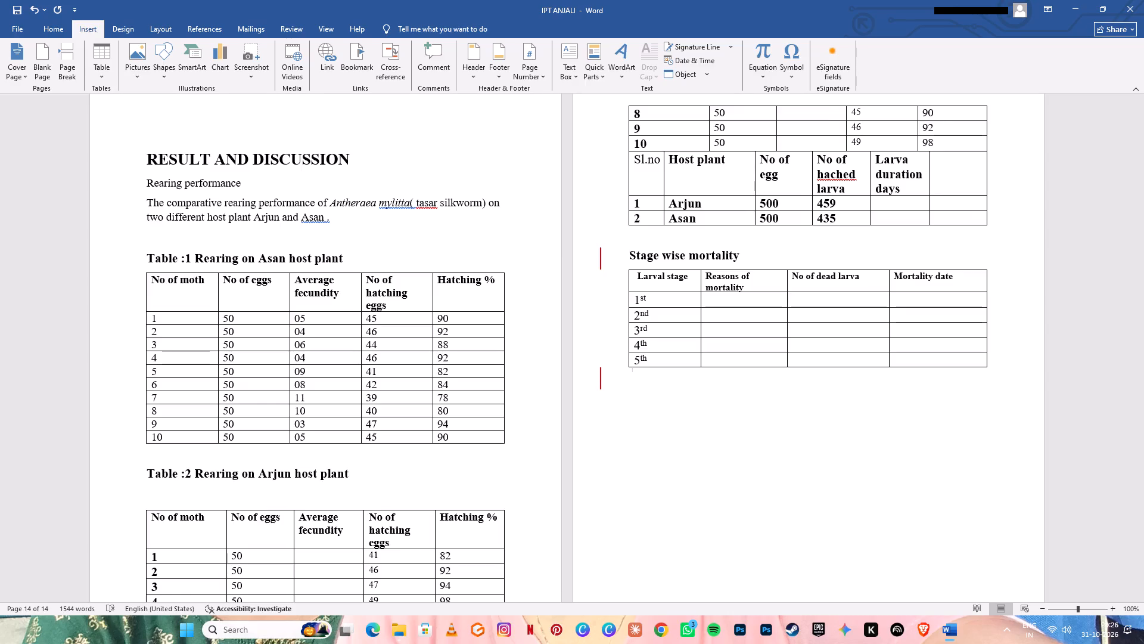
# Prefix the Stage wise mortality title with "Table:-".
pyautogui.click(739, 498)
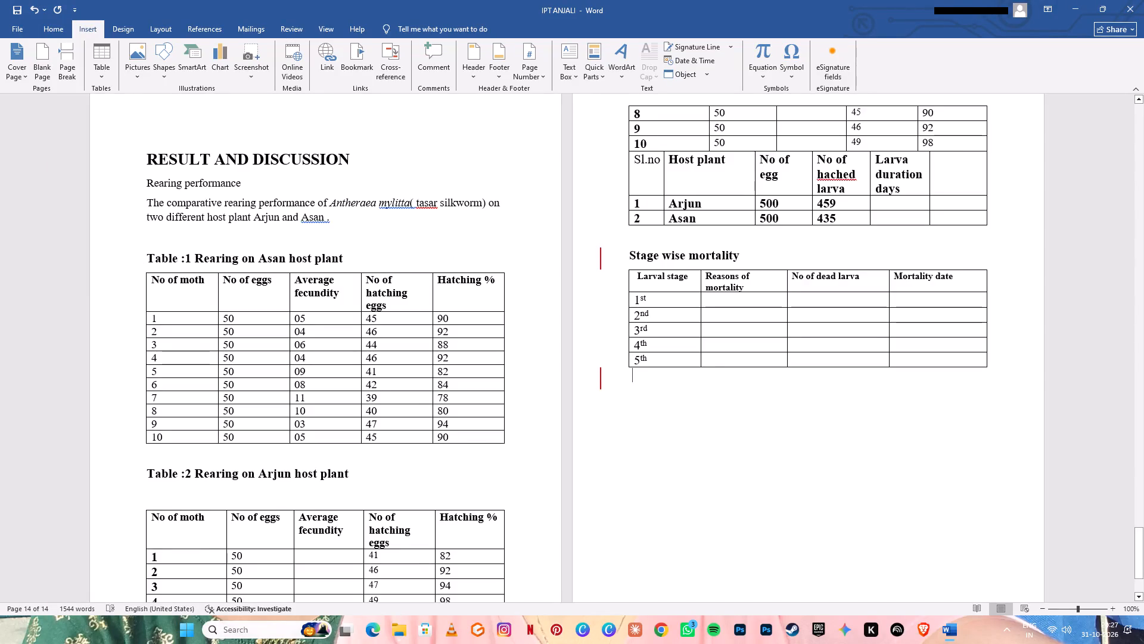
pyautogui.click(621, 255)
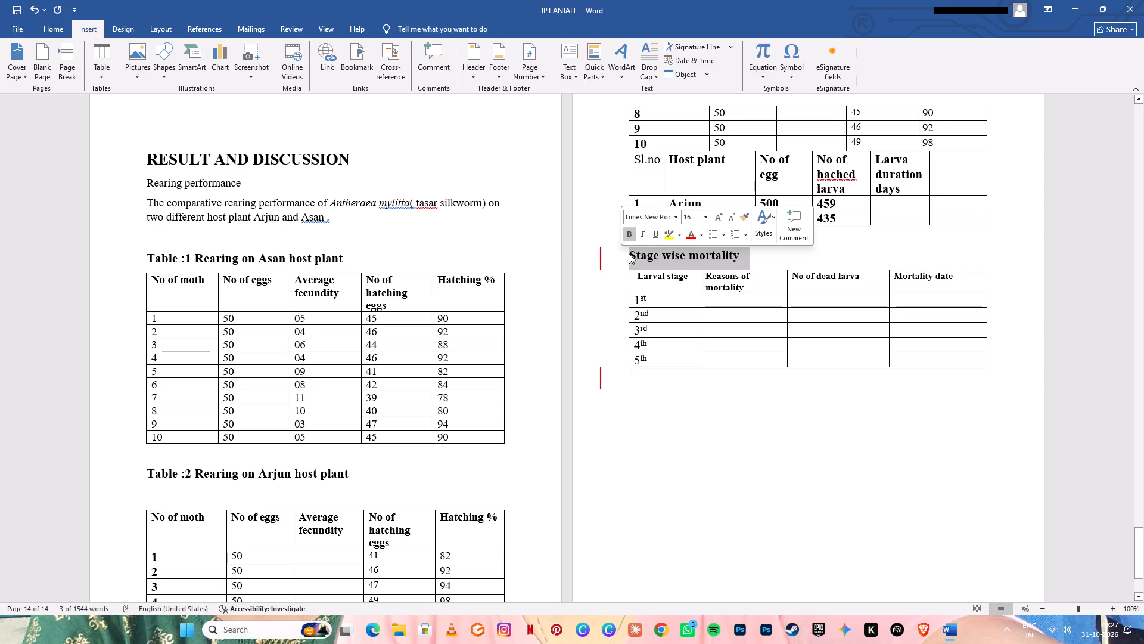
pyautogui.click(617, 256)
pyautogui.click(756, 246)
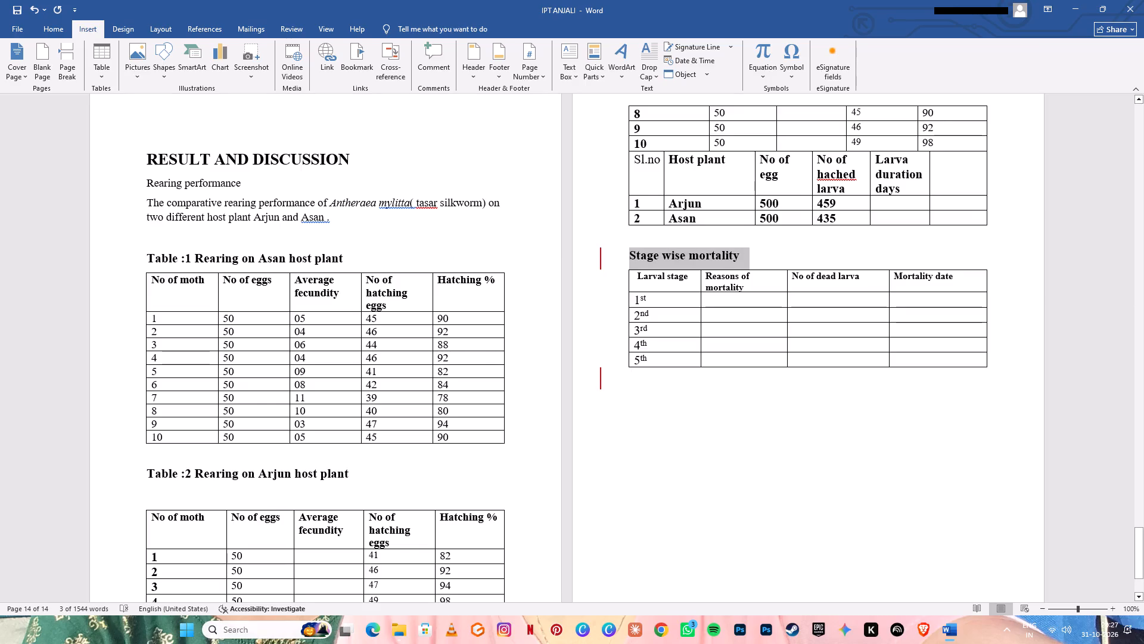
pyautogui.click(627, 253)
pyautogui.press('t')
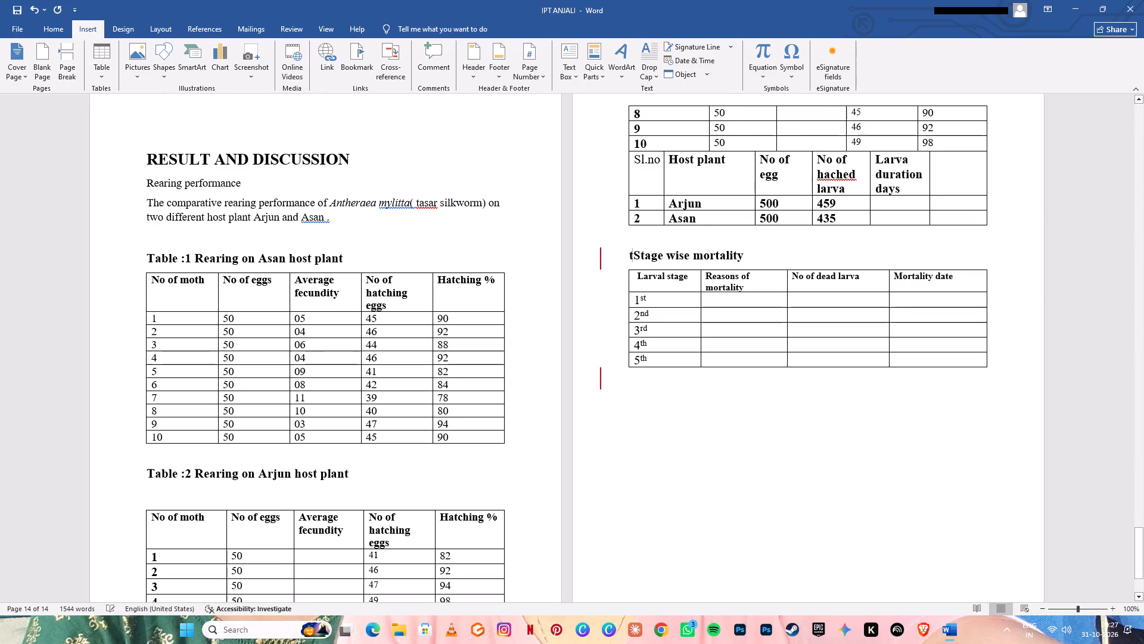
pyautogui.press('BackSpace')
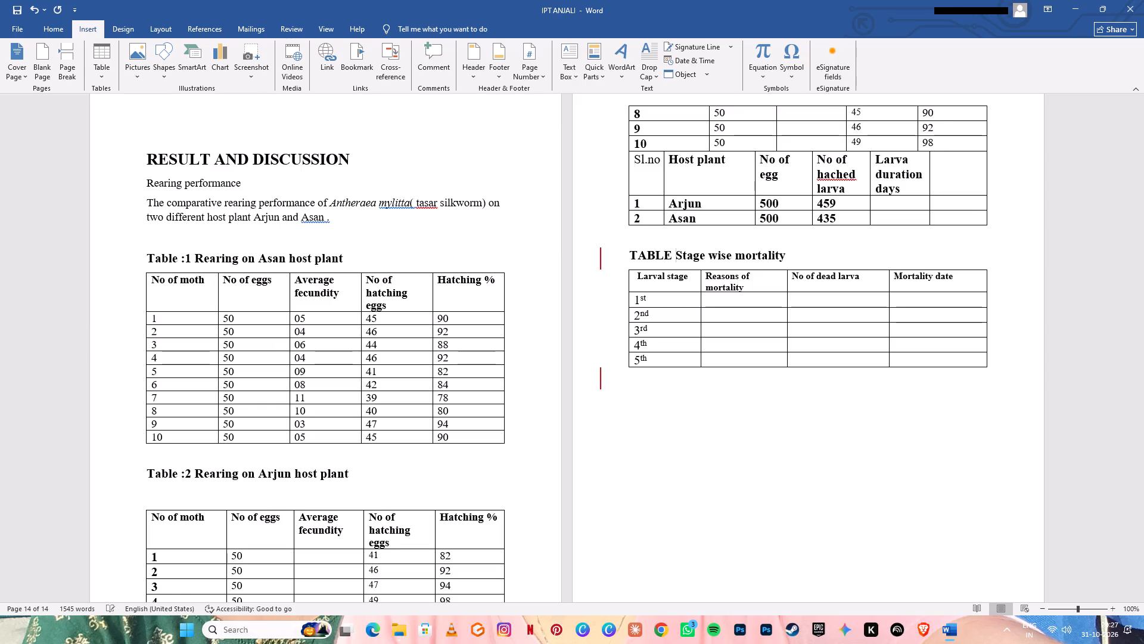
pyautogui.press('BackSpace')
pyautogui.press('BackSpace')
pyautogui.press('BackSpace')
pyautogui.press('BackSpace')
pyautogui.press('BackSpace')
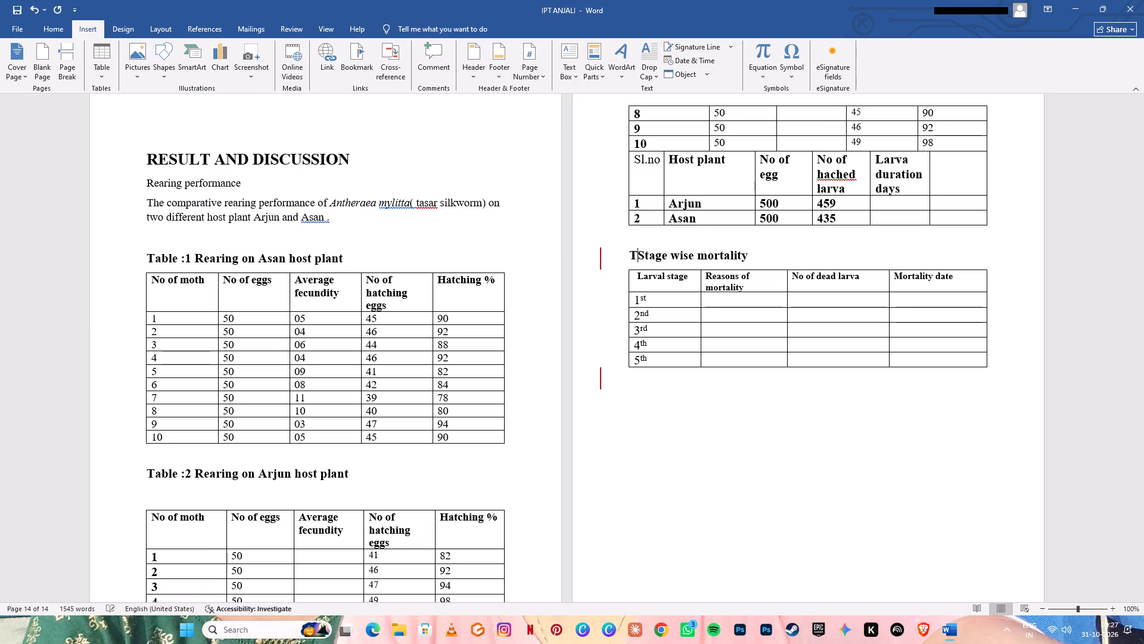
pyautogui.write('ab')
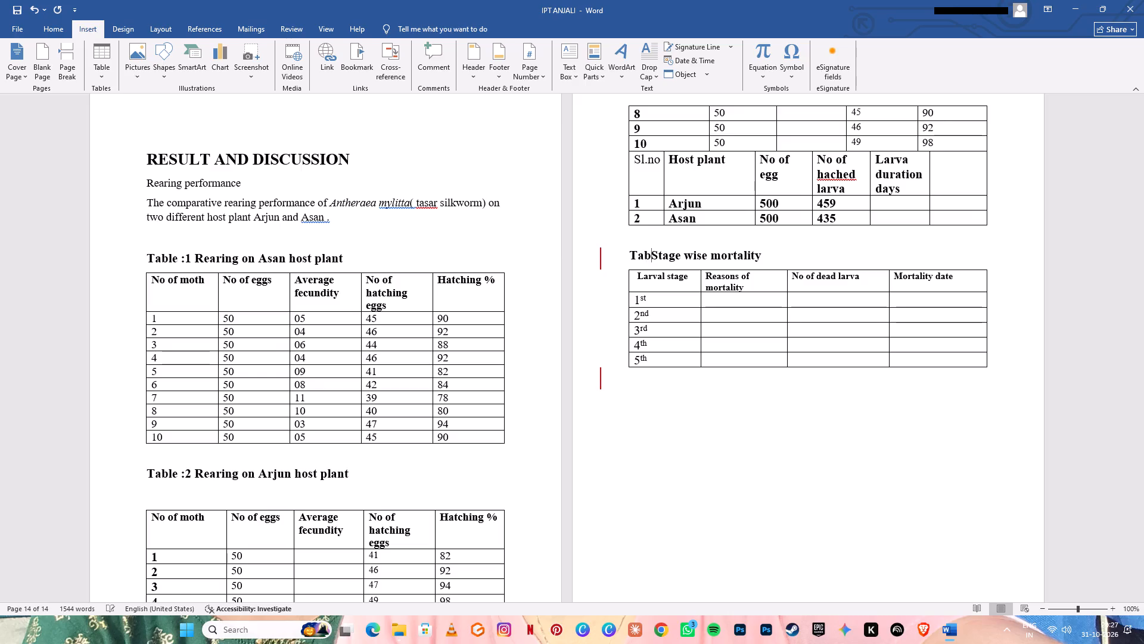
pyautogui.write('le')
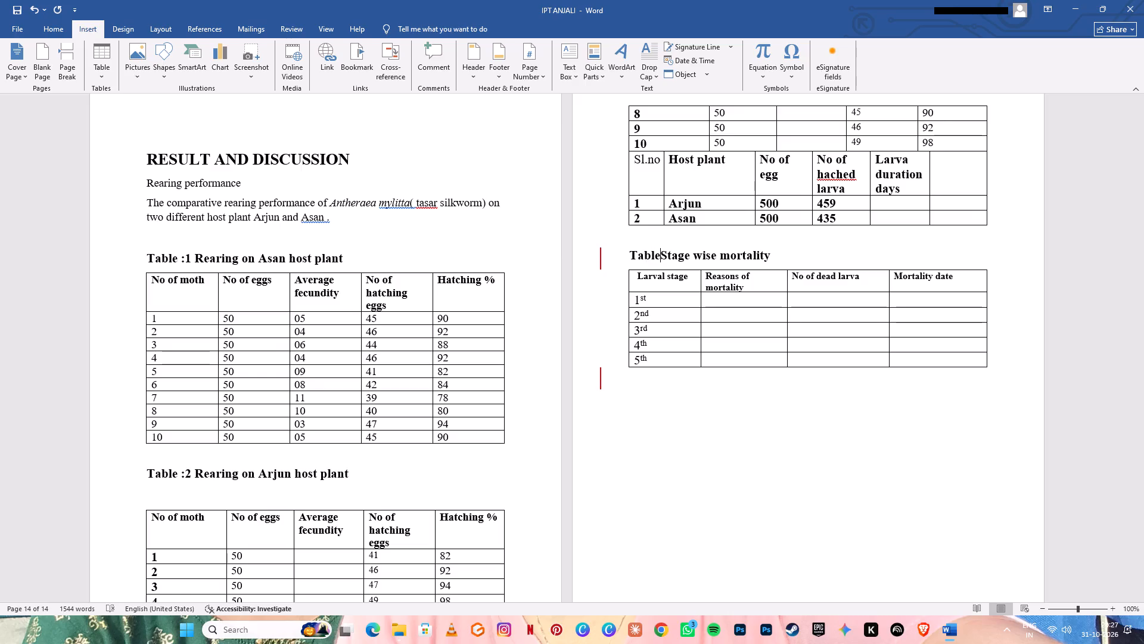
pyautogui.press(';')
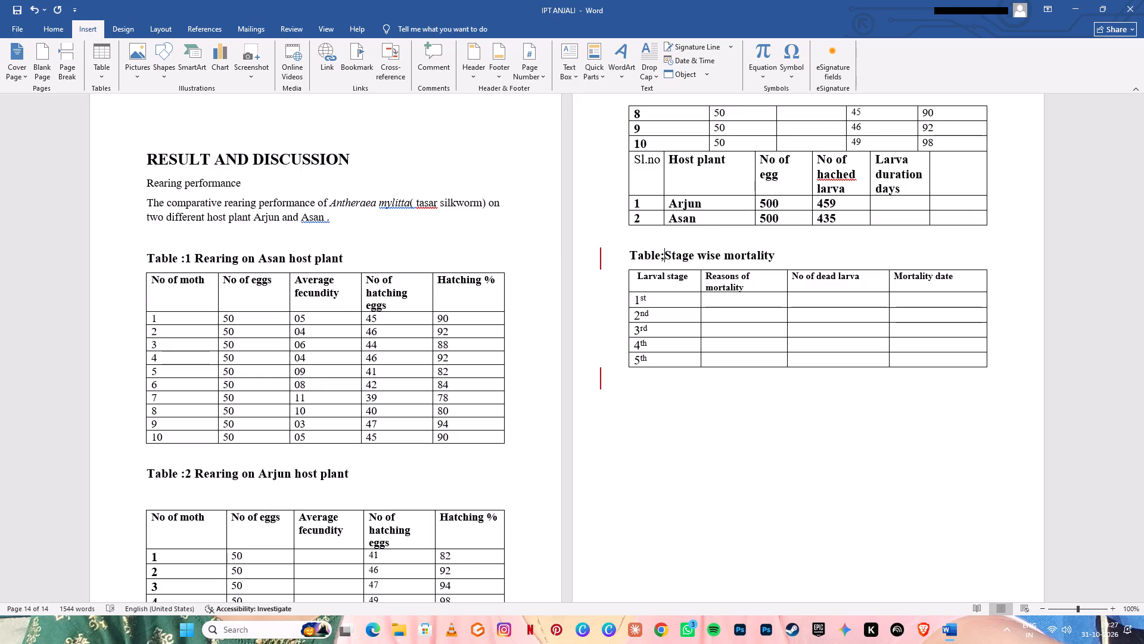
pyautogui.press('BackSpace')
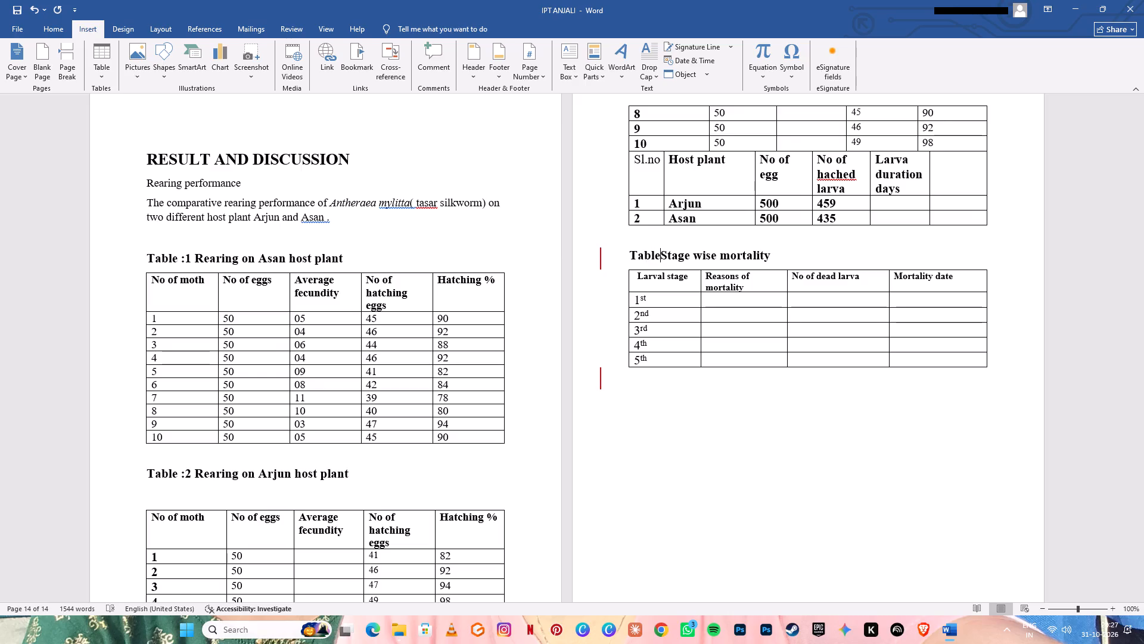
pyautogui.hotkey('shift', ':')
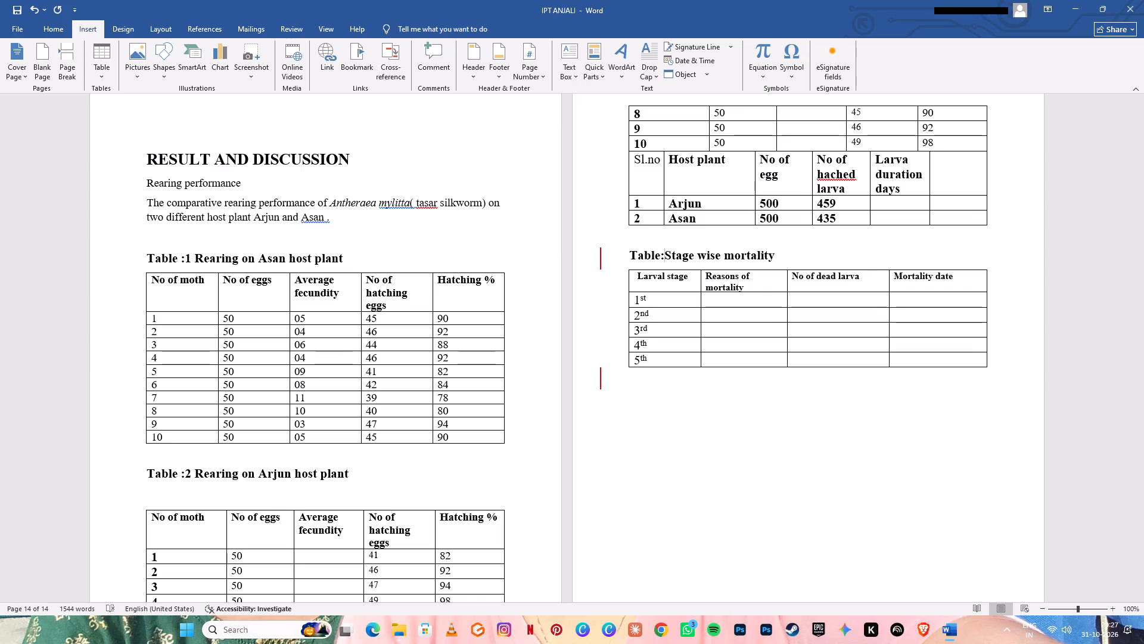
pyautogui.press('-')
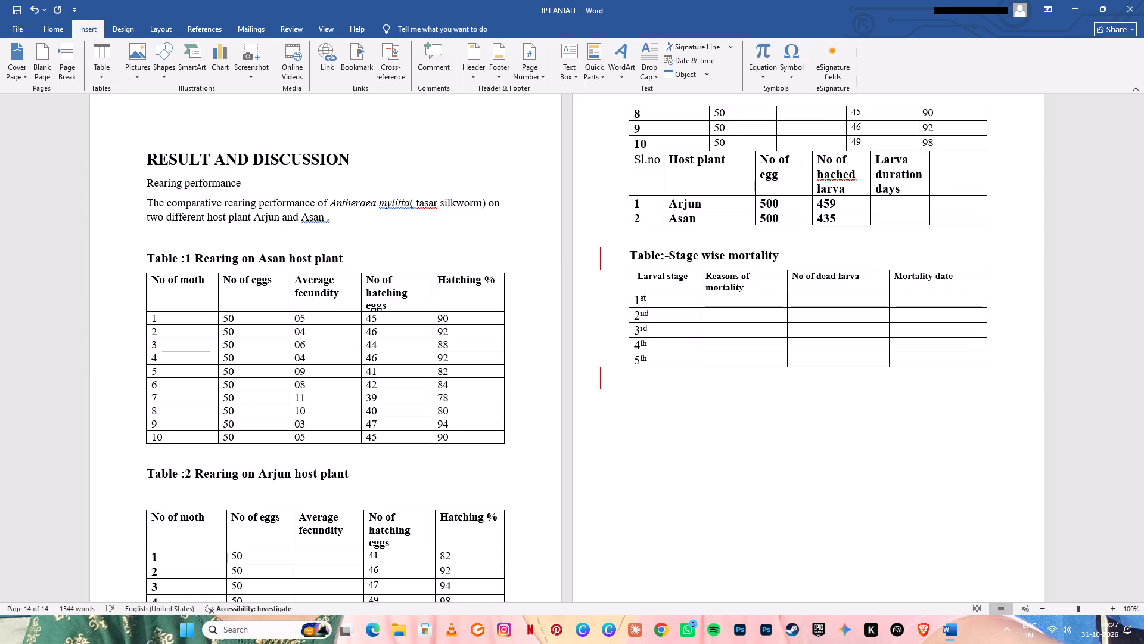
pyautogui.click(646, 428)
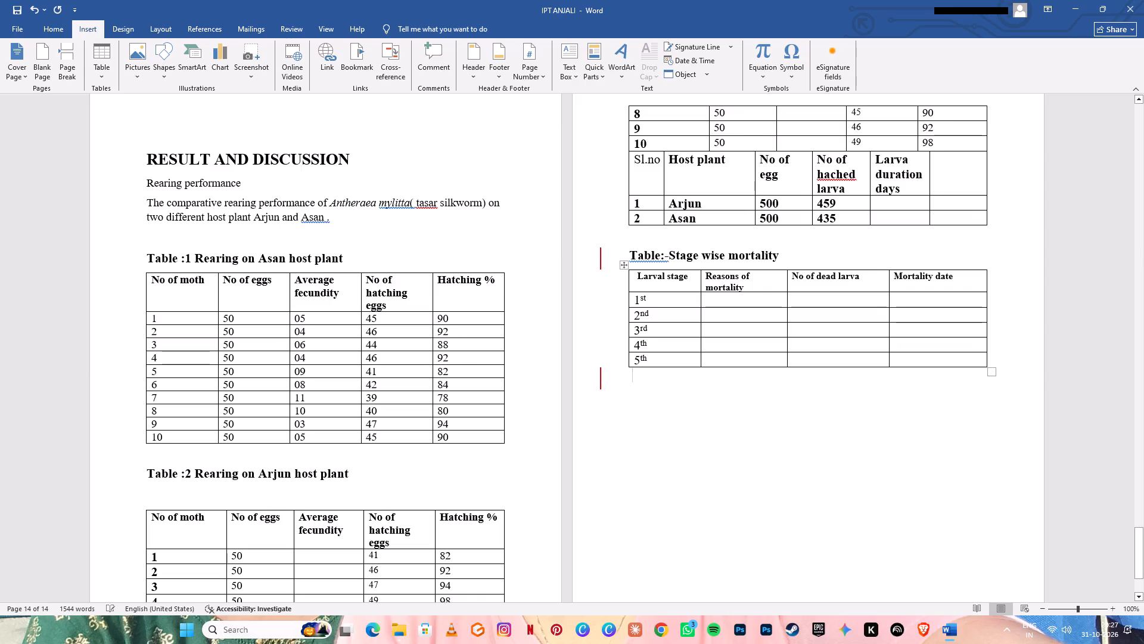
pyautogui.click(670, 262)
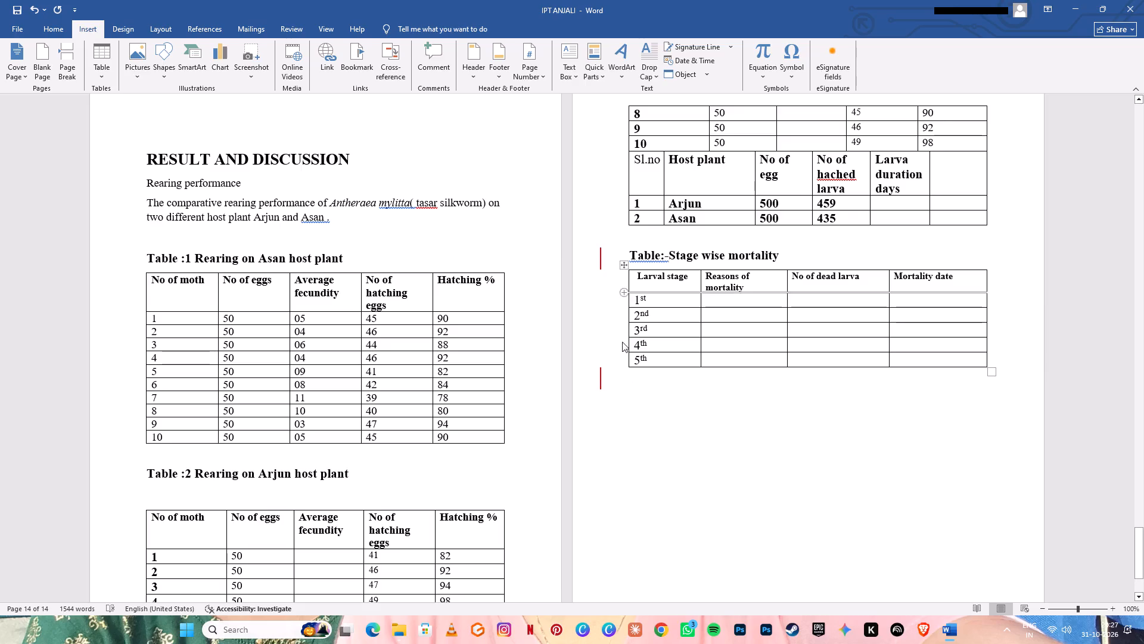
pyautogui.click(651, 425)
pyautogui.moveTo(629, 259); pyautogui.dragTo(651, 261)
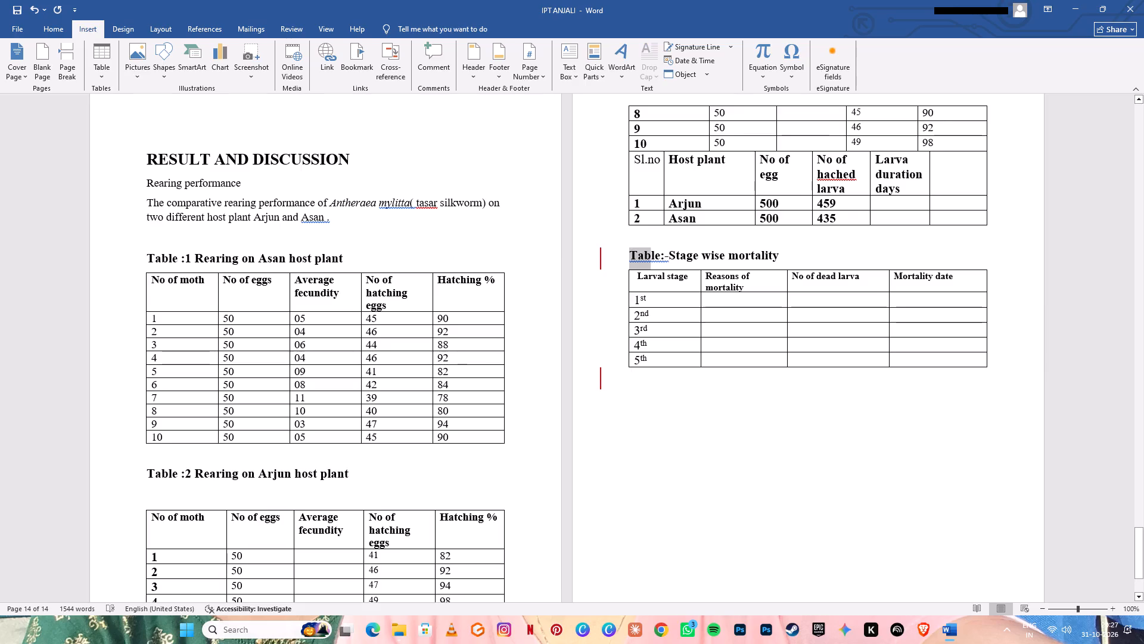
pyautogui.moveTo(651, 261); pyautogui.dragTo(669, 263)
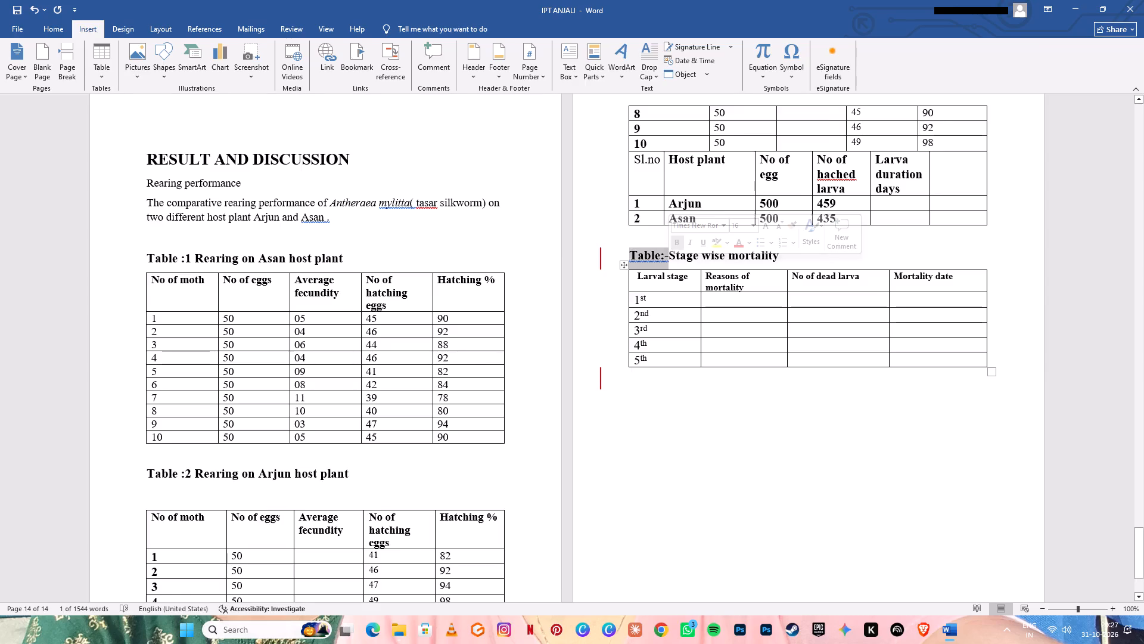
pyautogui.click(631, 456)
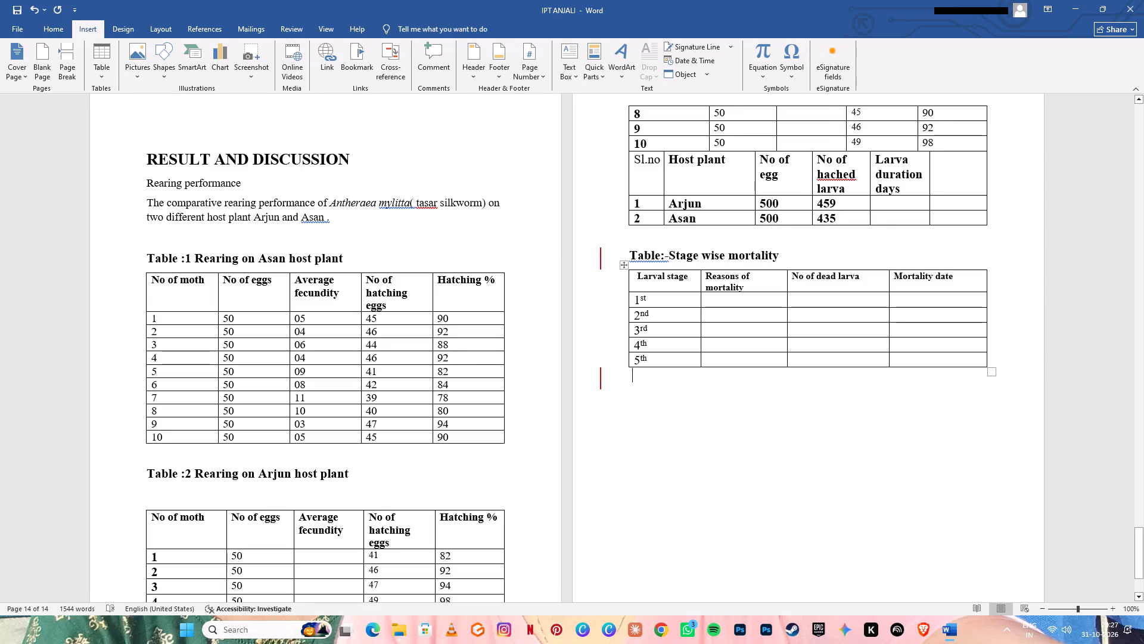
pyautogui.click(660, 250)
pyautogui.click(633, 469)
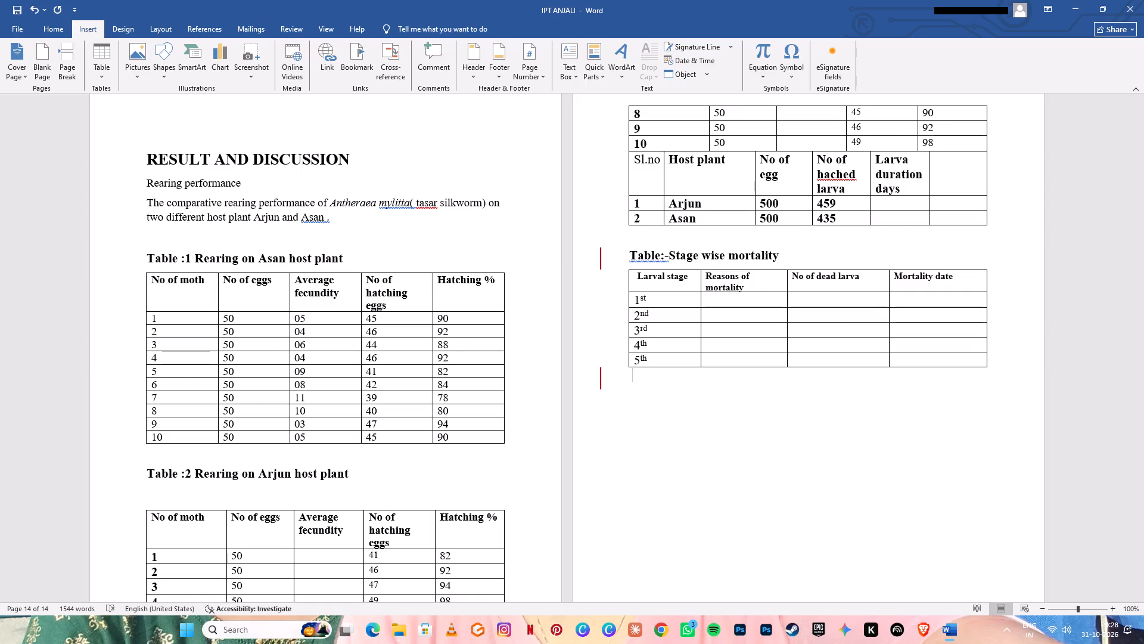
# Add the heading "Pupal duration" on a new line below the Stage wise mortality table.
pyautogui.click(610, 410)
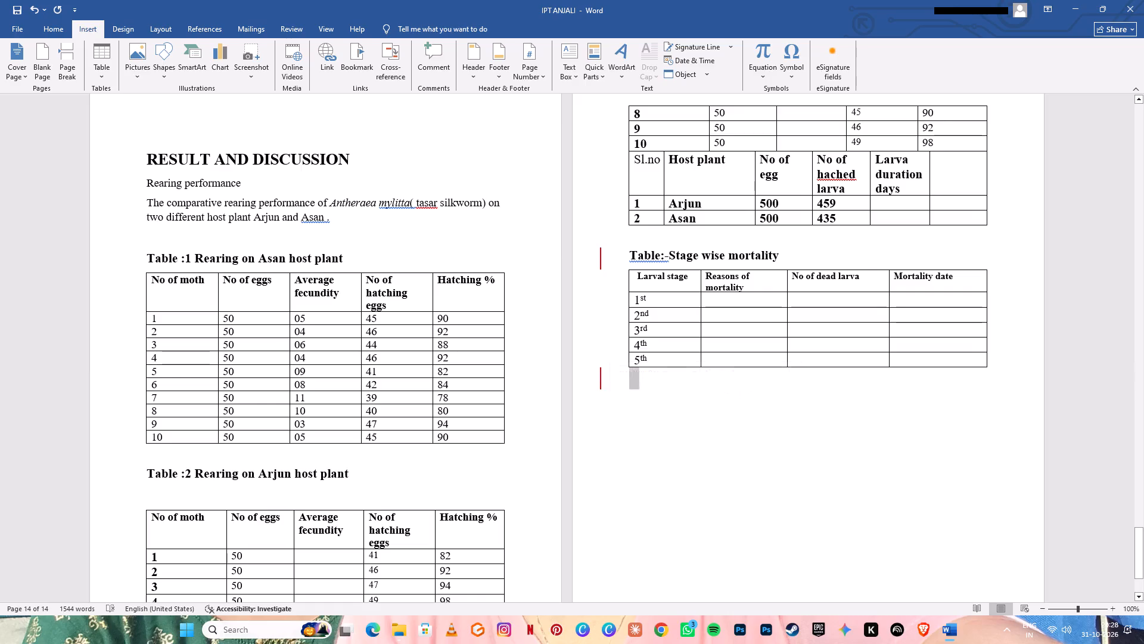
pyautogui.click(640, 443)
pyautogui.press('space')
pyautogui.press('space')
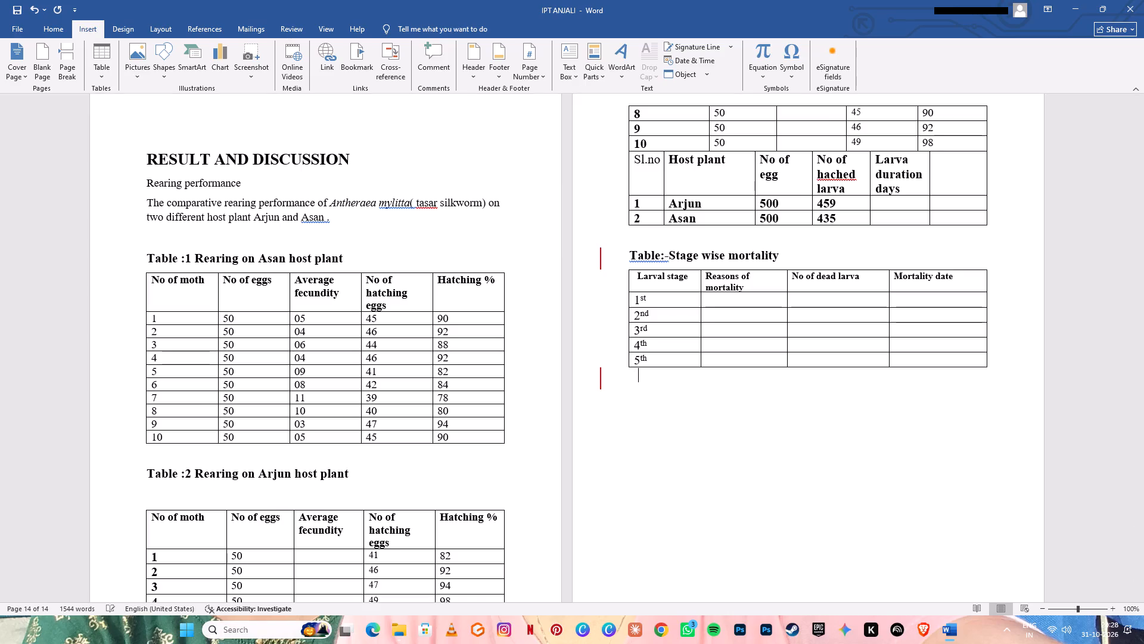
pyautogui.press('Return')
pyautogui.write('pupa')
pyautogui.write('l')
pyautogui.press('space')
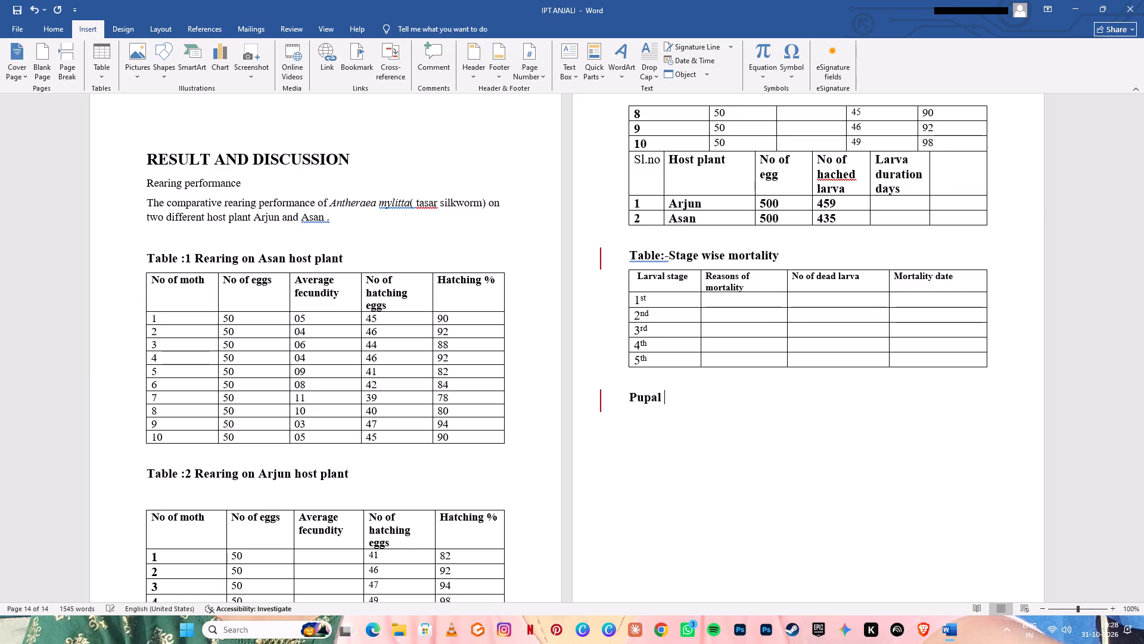
pyautogui.write('duration')
pyautogui.press('space')
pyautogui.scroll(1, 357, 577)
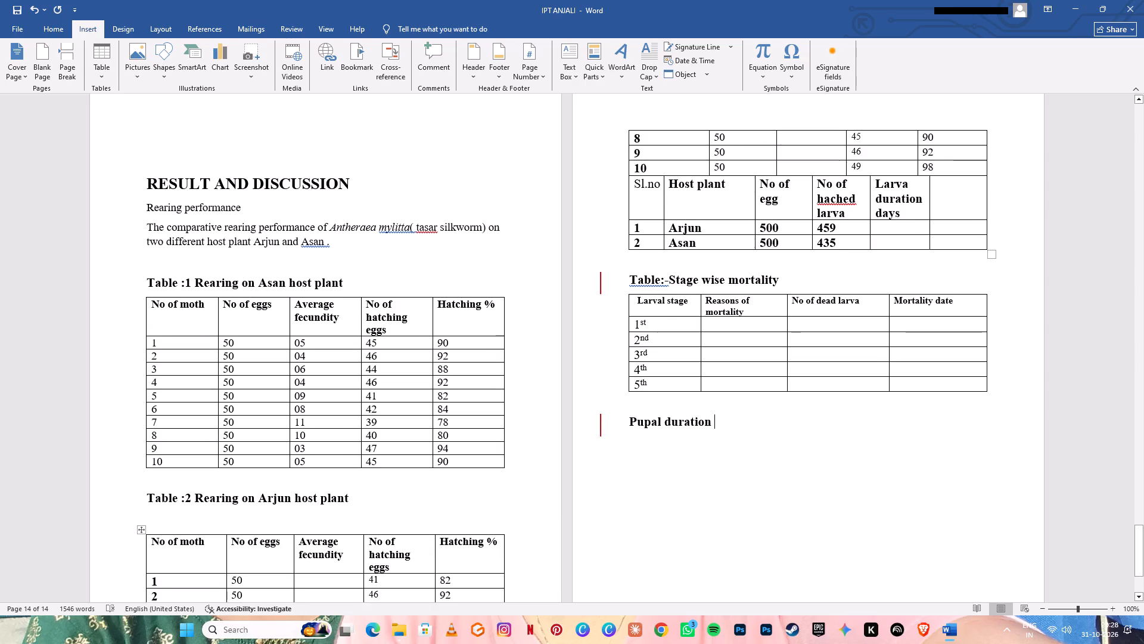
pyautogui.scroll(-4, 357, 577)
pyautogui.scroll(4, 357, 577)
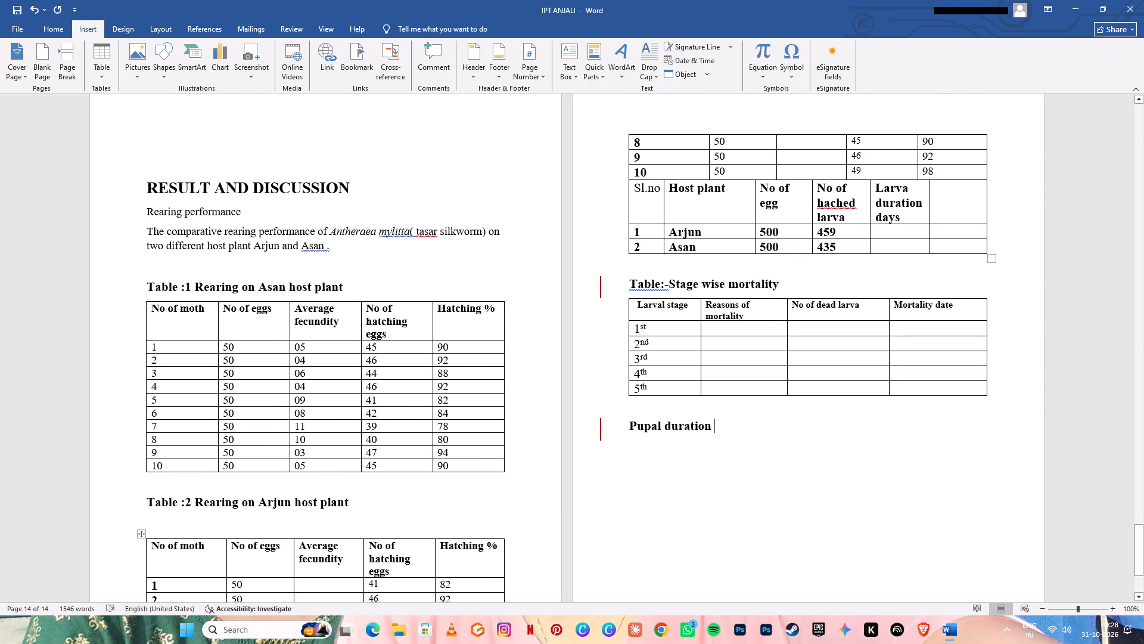
# Save the report document under its existing name.
pyautogui.scroll(-4, 357, 577)
pyautogui.scroll(4, 357, 577)
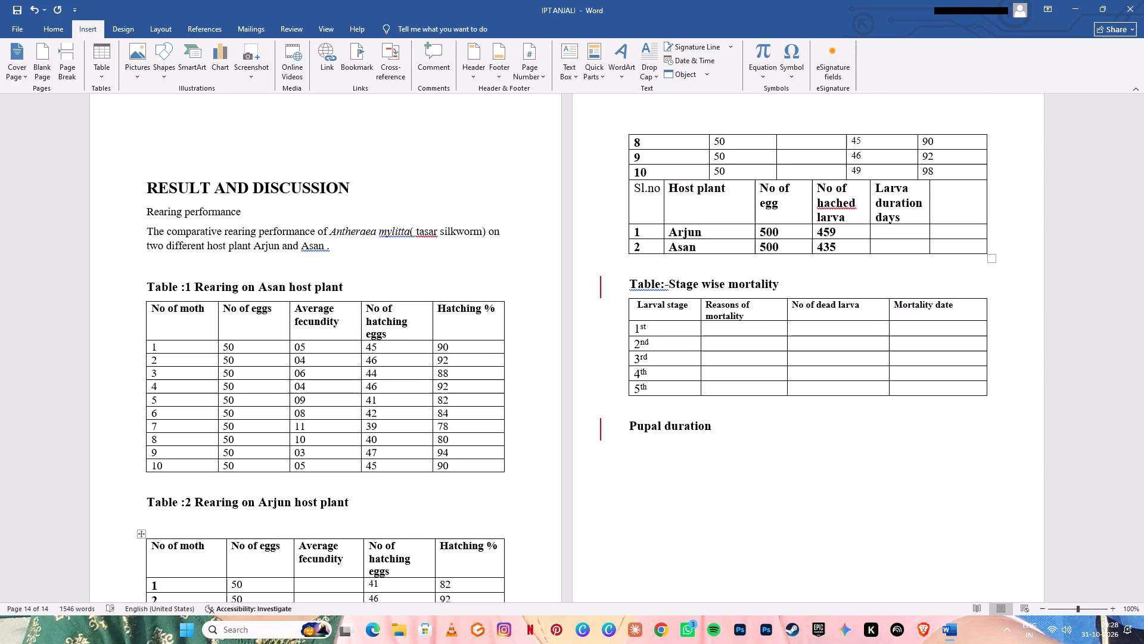
pyautogui.scroll(15, 405, 565)
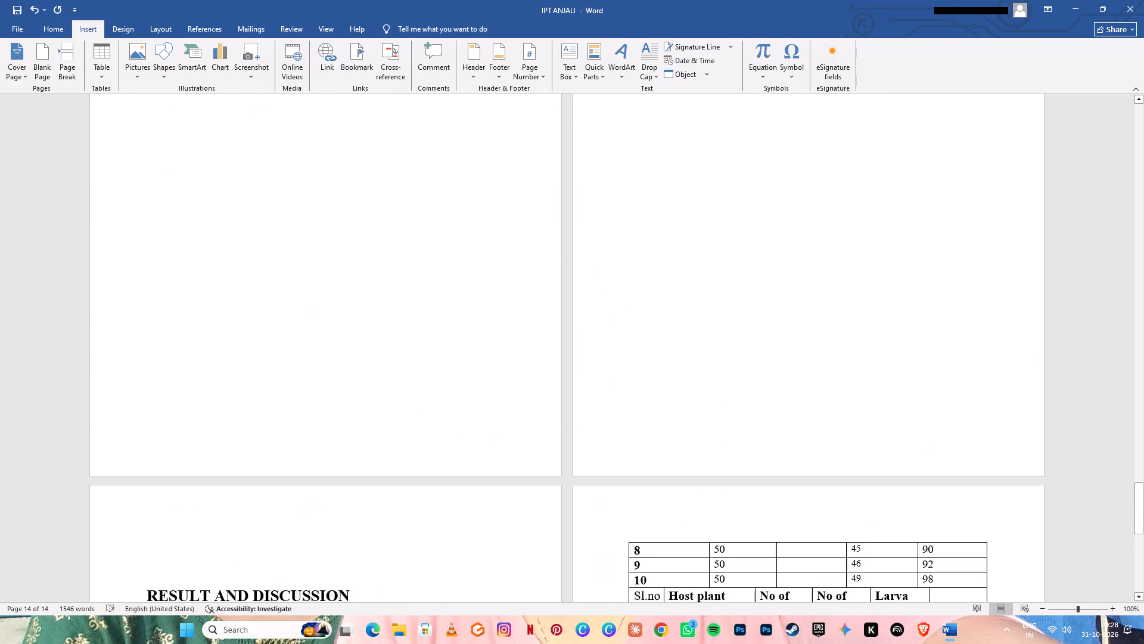
pyautogui.click(18, 27)
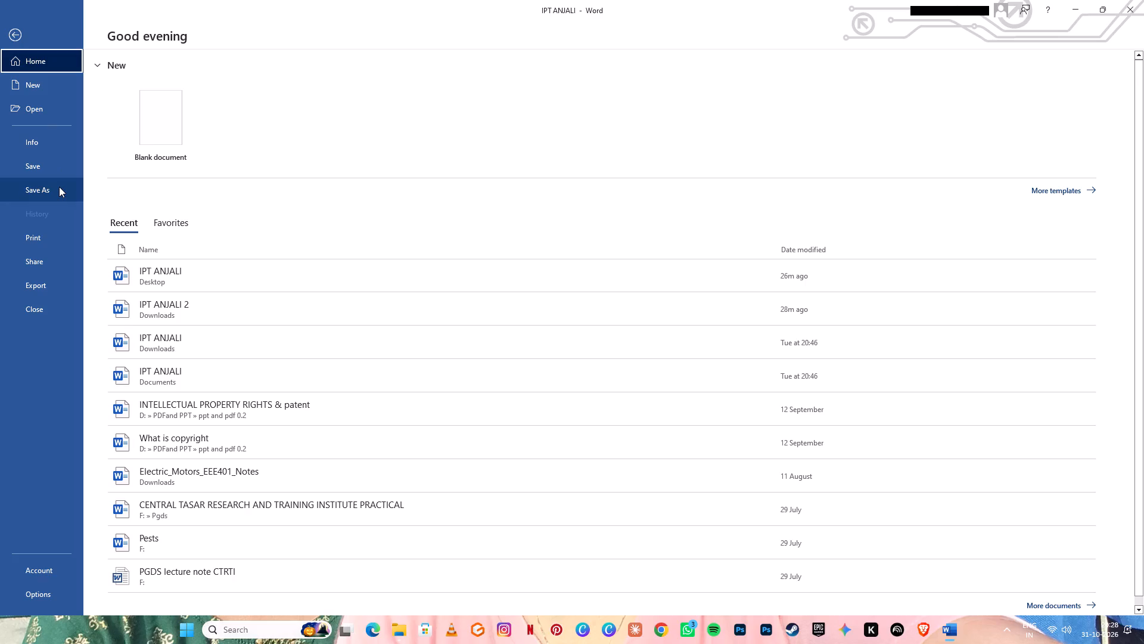
pyautogui.click(41, 165)
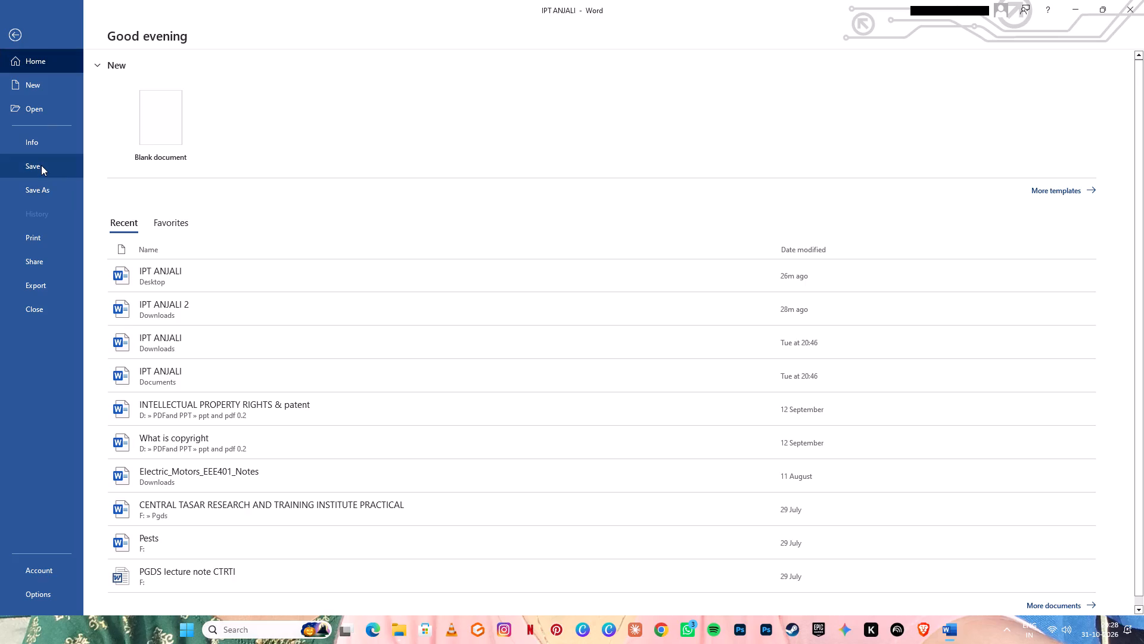
# Undo the "Pupal duration" heading entered below the Stage wise mortality table.
pyautogui.scroll(-4, 388, 351)
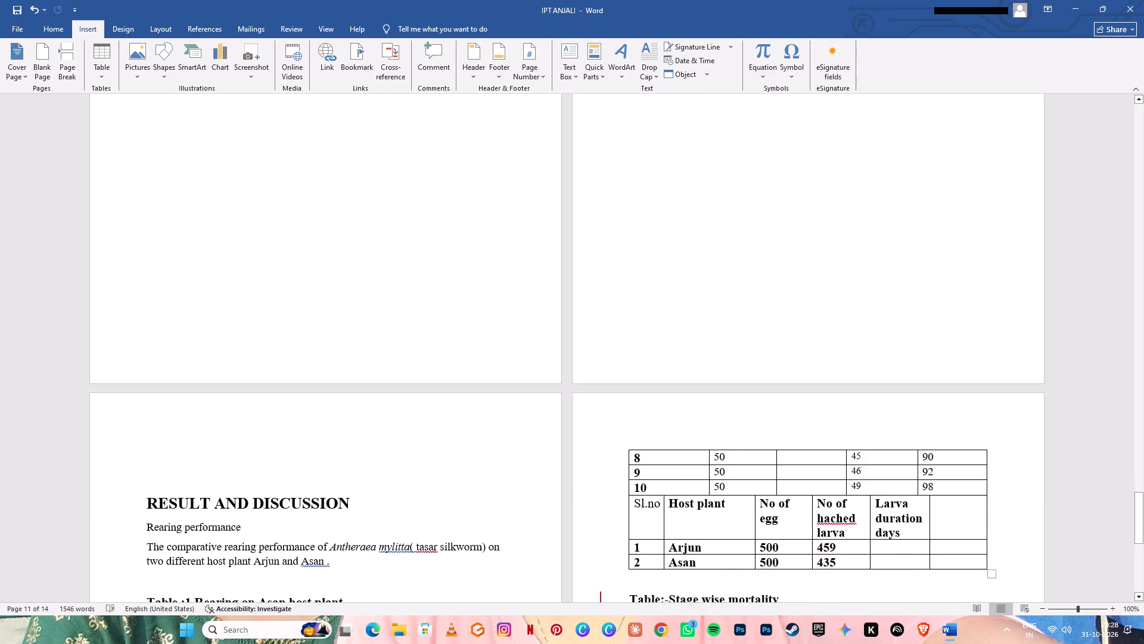
pyautogui.scroll(-4, 392, 352)
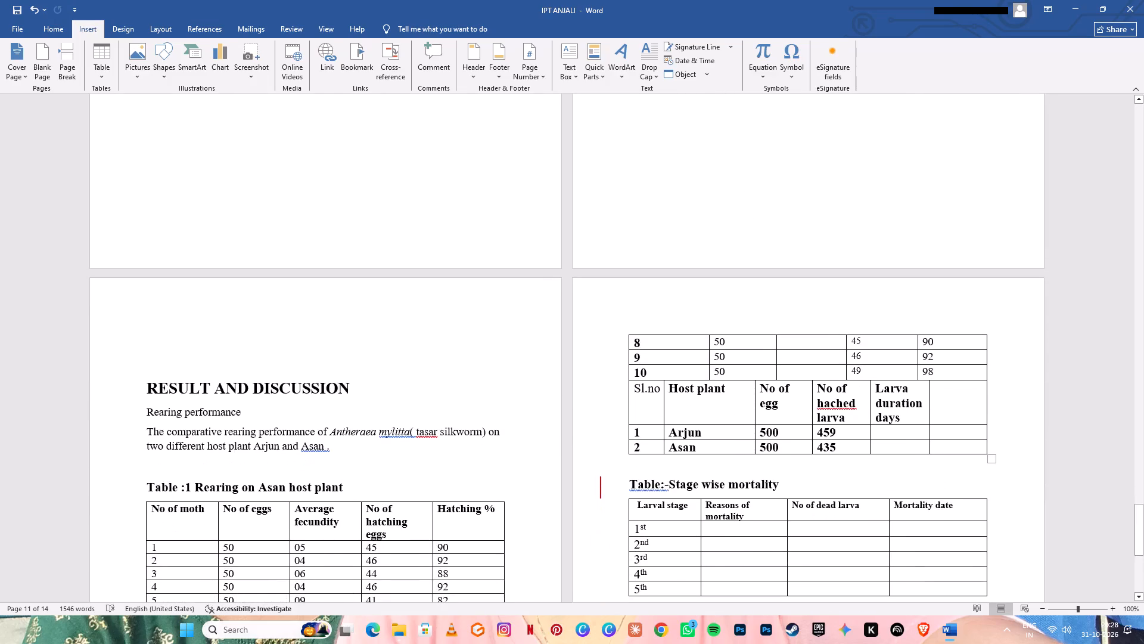
pyautogui.scroll(-15, 392, 352)
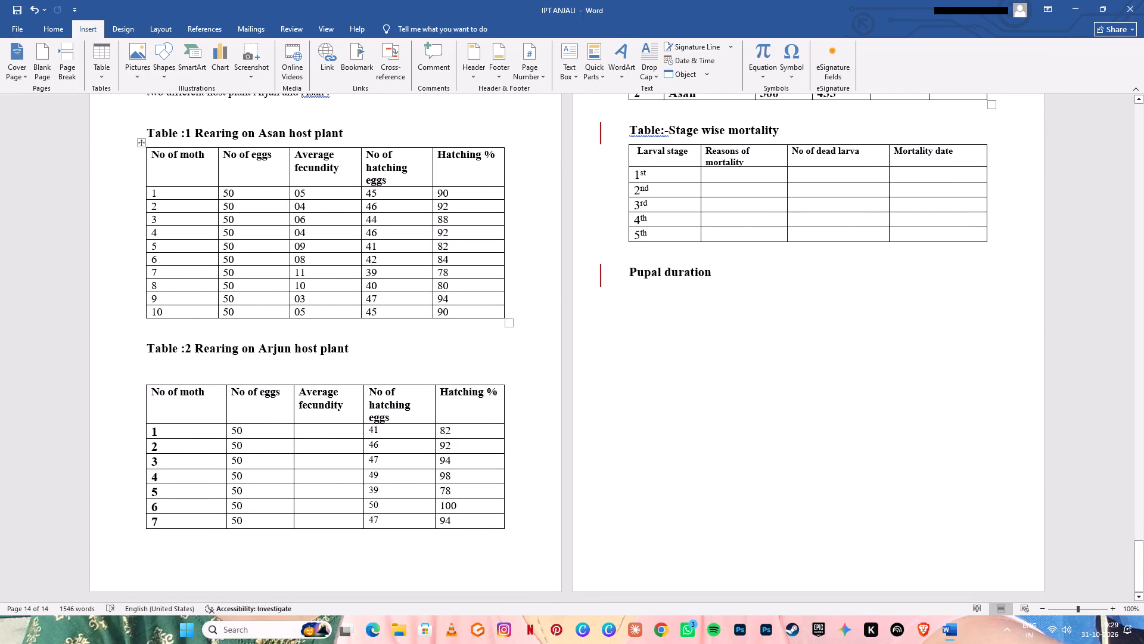
pyautogui.scroll(10, 392, 352)
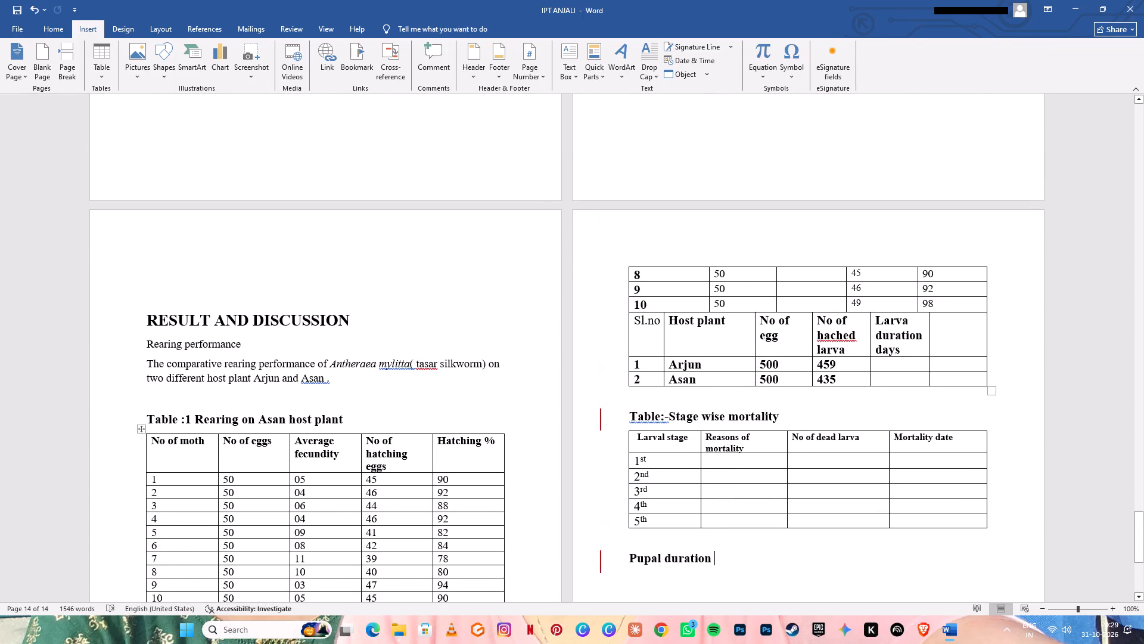
pyautogui.hotkey('ctrl', 'z')
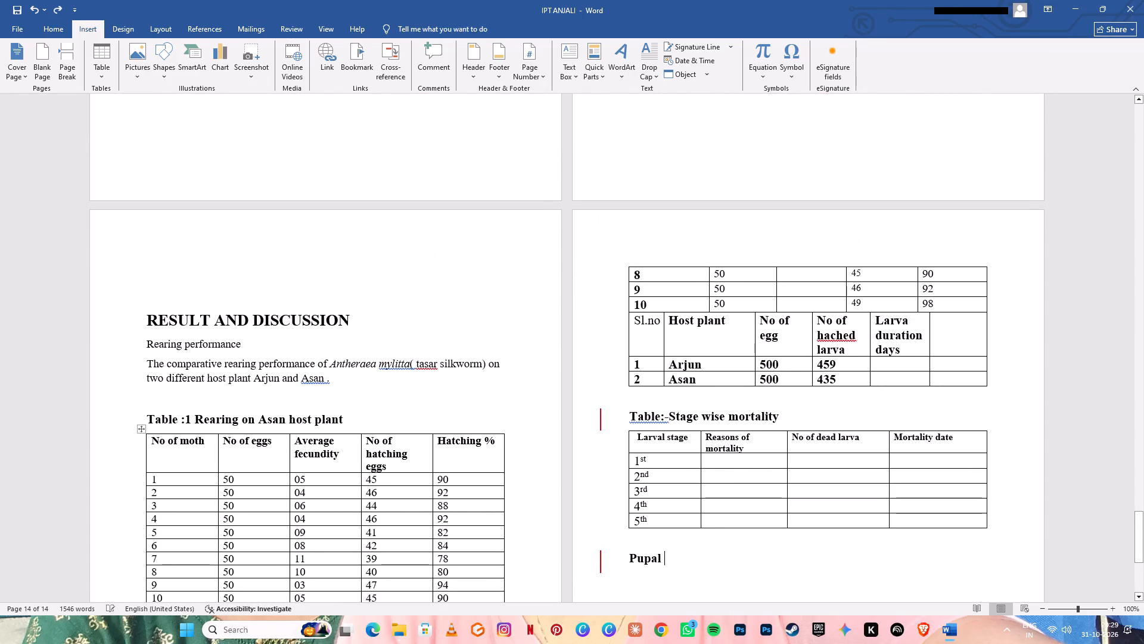
pyautogui.hotkey('ctrl', 'z')
pyautogui.hotkey('ctrl', 'z')
pyautogui.hotkey('ctrl', 'z')
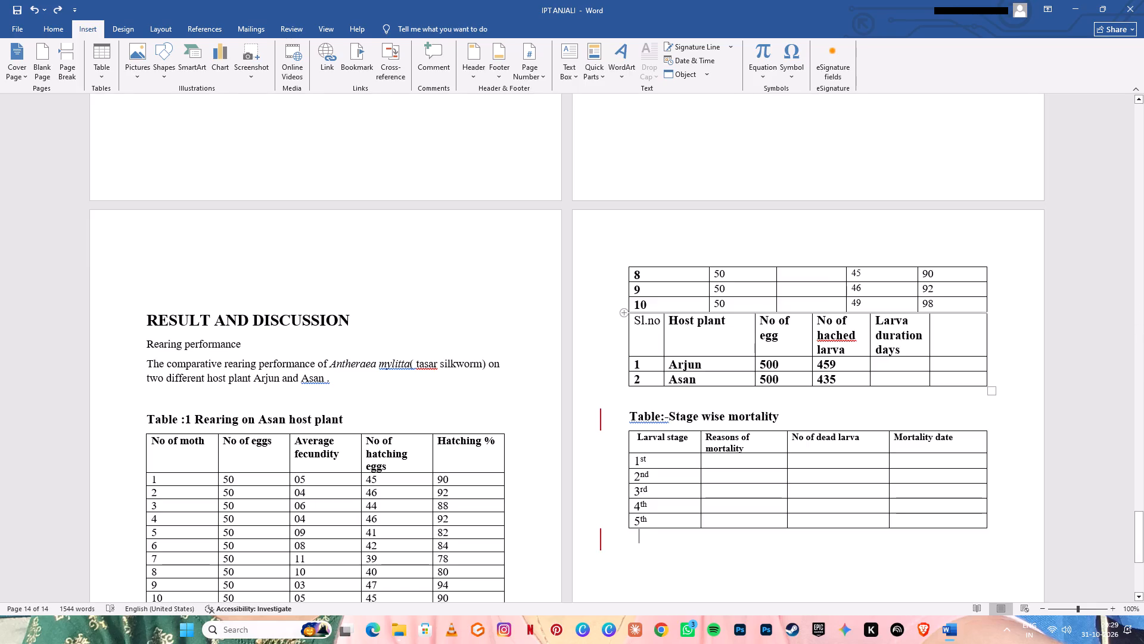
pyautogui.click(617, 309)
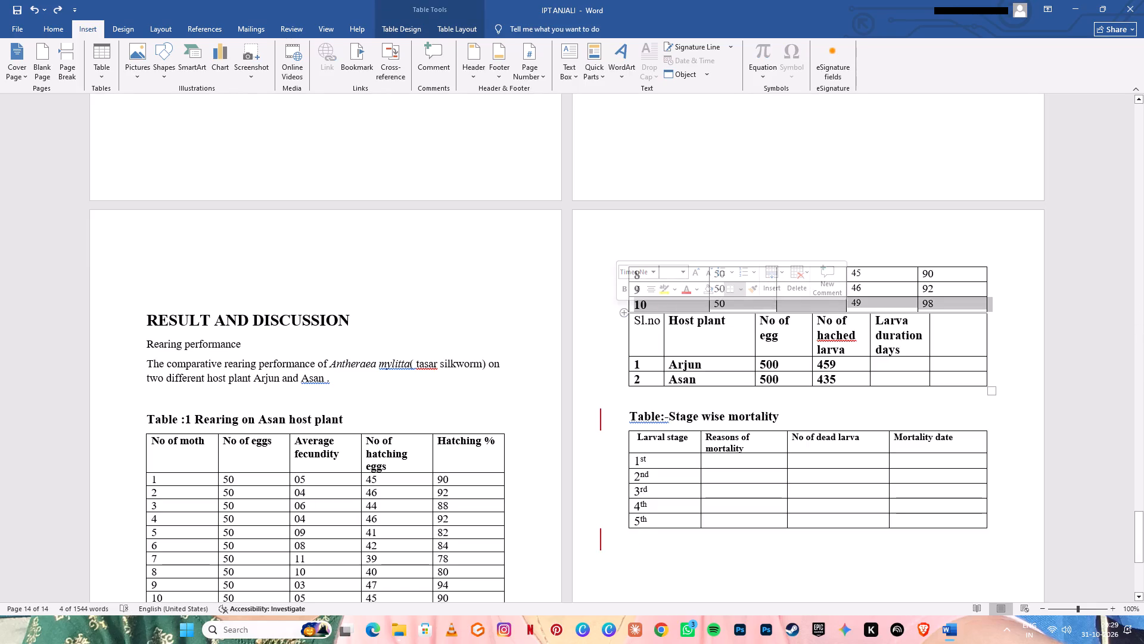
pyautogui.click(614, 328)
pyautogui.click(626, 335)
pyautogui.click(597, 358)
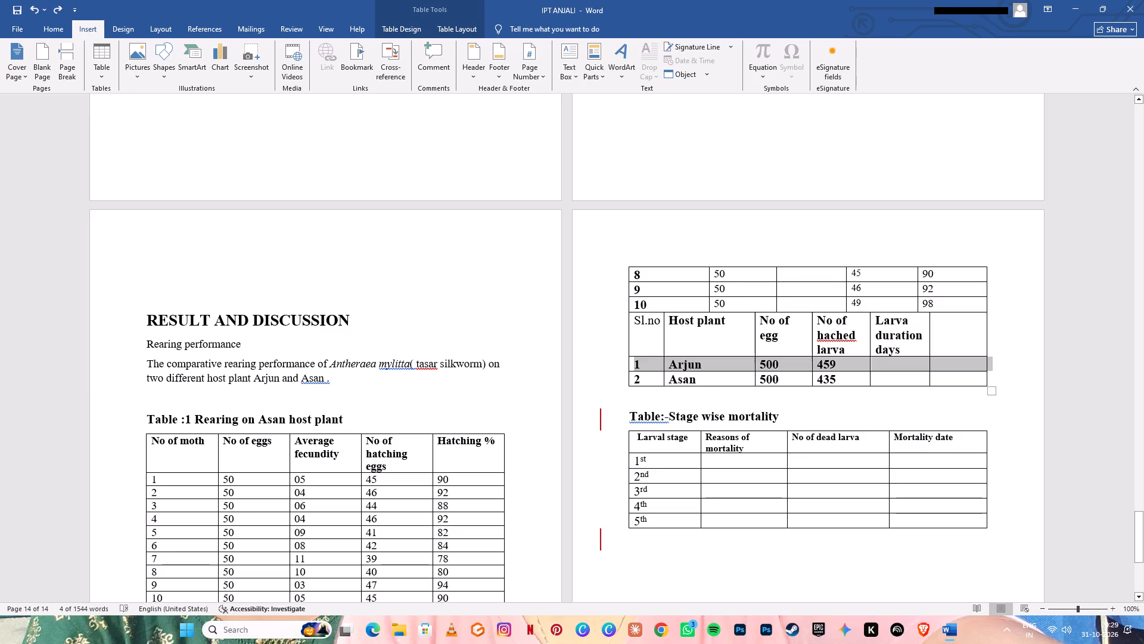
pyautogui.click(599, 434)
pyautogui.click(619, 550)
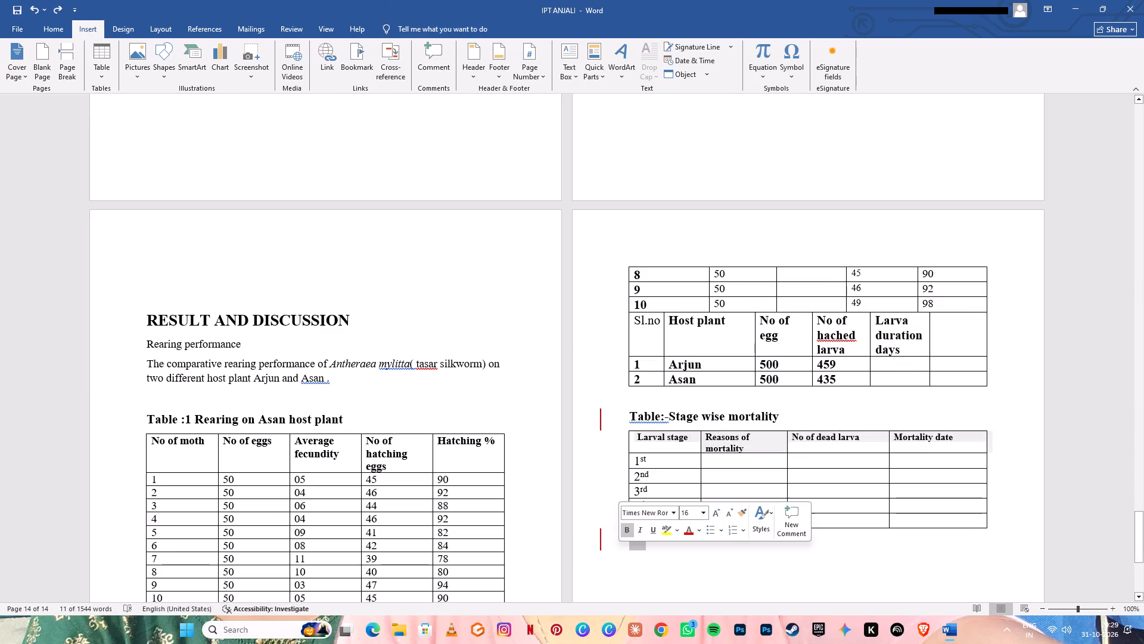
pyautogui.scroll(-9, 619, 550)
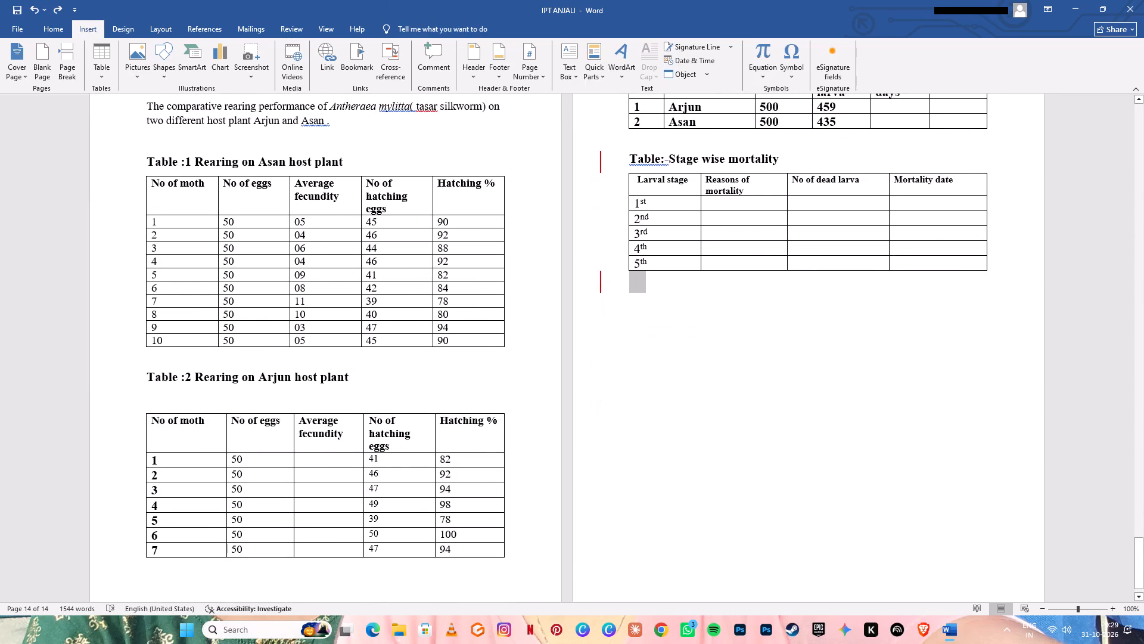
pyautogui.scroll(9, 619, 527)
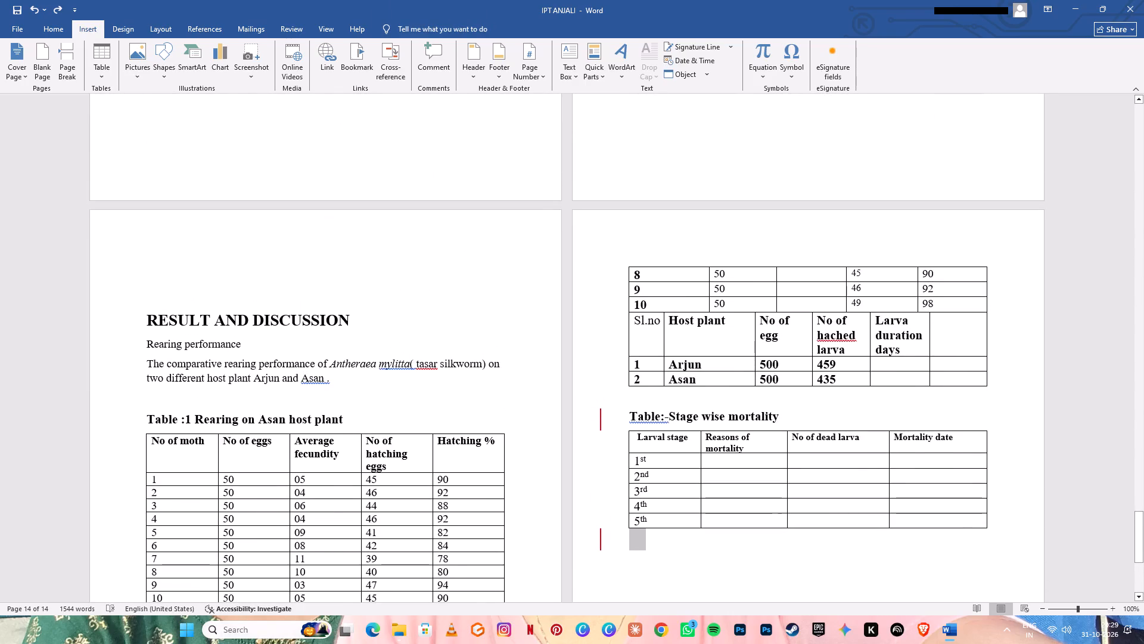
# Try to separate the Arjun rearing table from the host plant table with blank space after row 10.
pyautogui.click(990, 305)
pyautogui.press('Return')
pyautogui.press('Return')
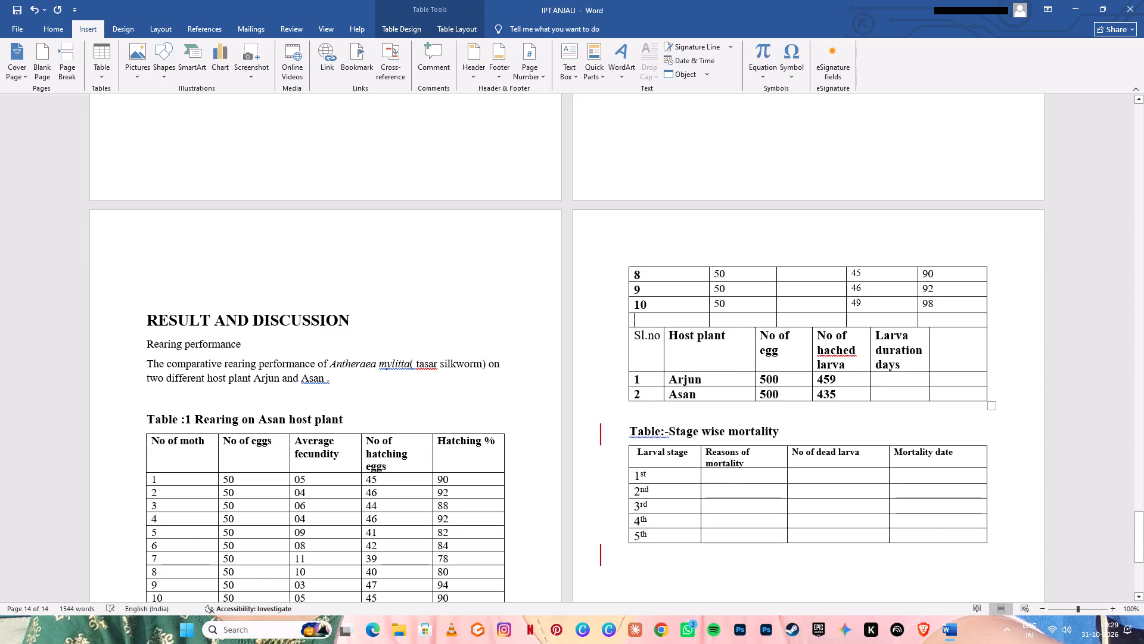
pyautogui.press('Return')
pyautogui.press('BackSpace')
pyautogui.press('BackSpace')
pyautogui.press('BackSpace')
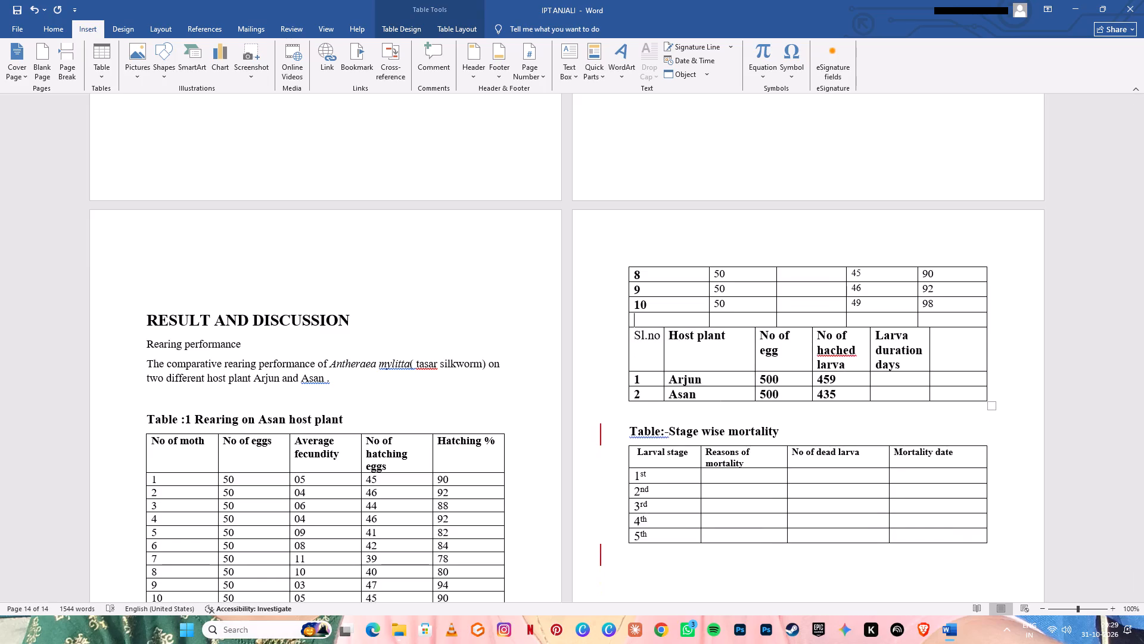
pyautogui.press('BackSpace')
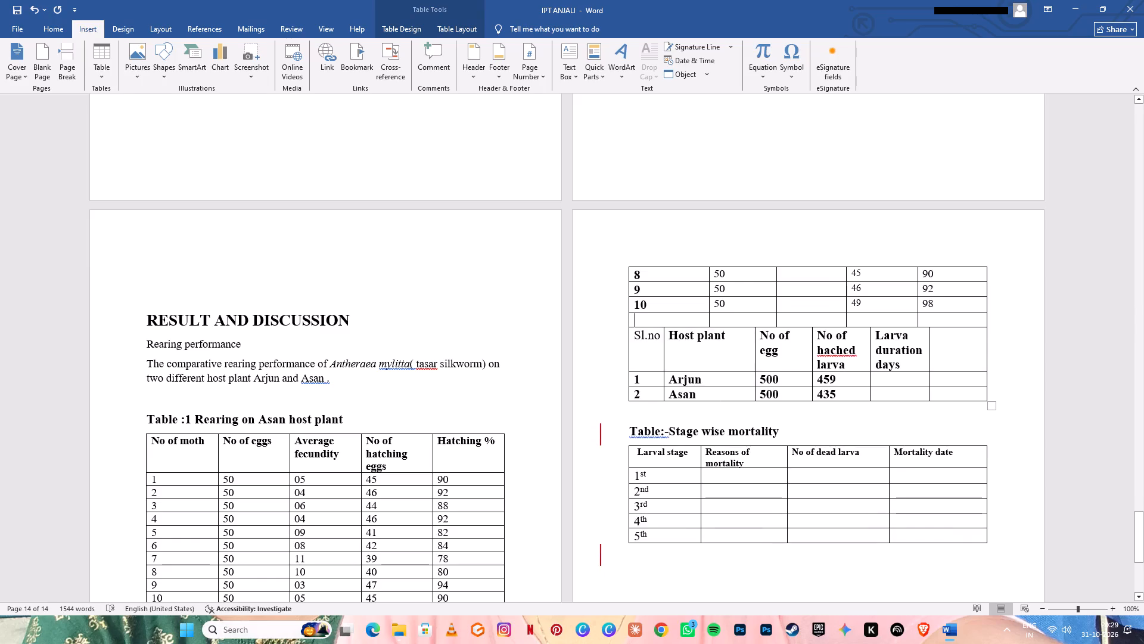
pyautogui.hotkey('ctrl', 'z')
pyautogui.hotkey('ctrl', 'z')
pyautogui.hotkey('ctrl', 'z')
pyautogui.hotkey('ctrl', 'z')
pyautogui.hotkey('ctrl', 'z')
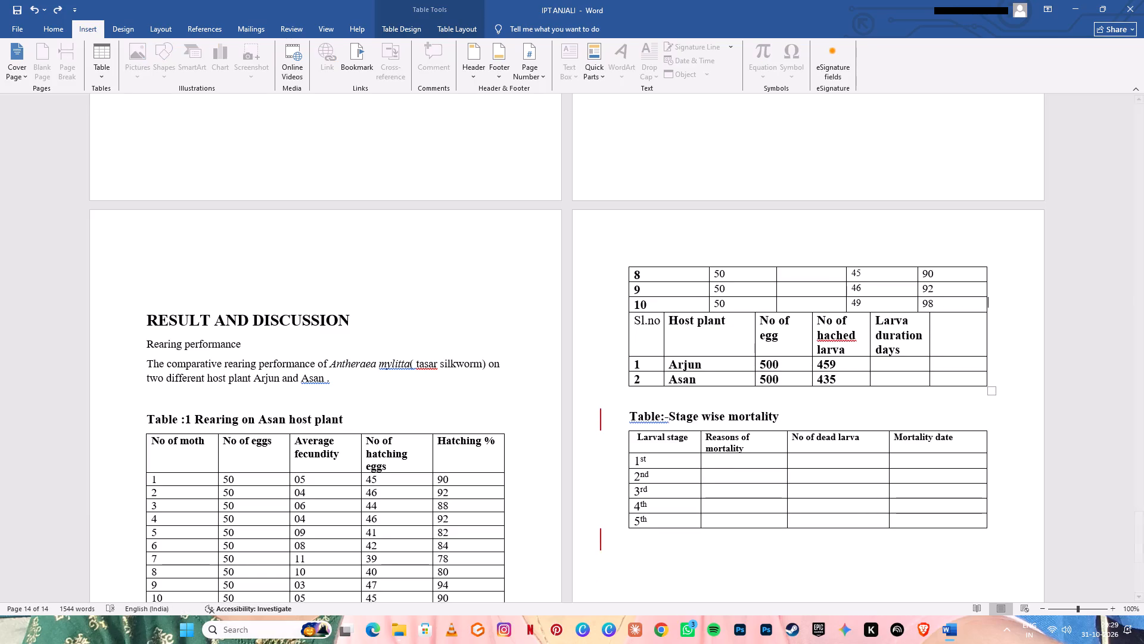
# Undo the last edits to the Stage wise mortality title's prefix, back to "Table;Stage wise mortality".
pyautogui.hotkey('ctrl', 'z')
pyautogui.hotkey('ctrl', 'z')
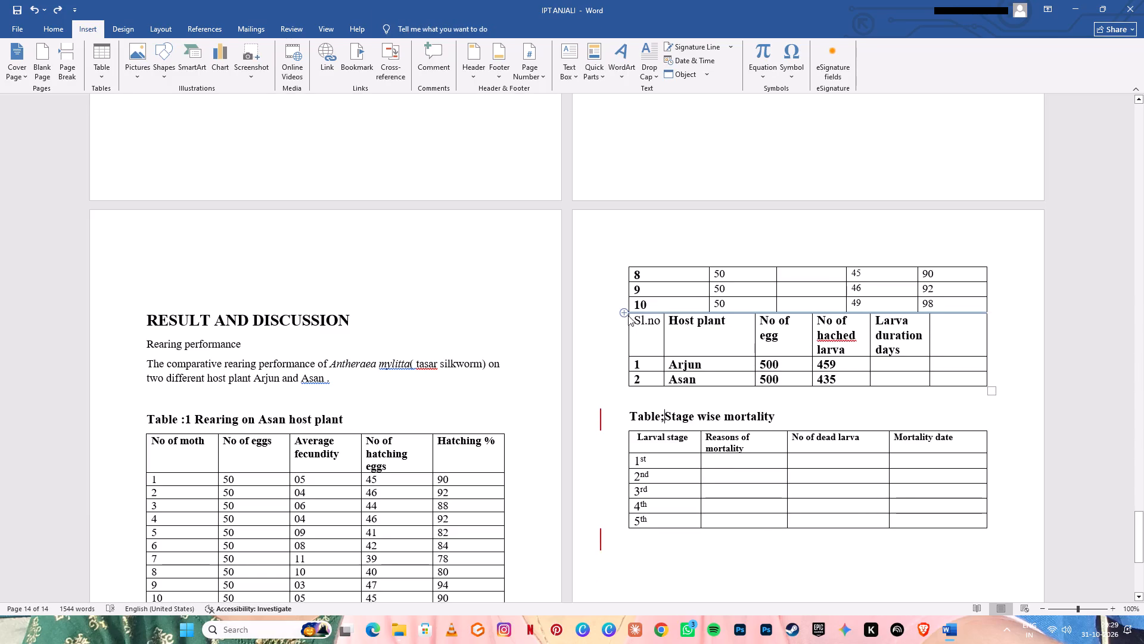
# Insert a blank row between row 10 and the "Sl.no" header row of the host plant table.
pyautogui.click(626, 314)
pyautogui.click(583, 355)
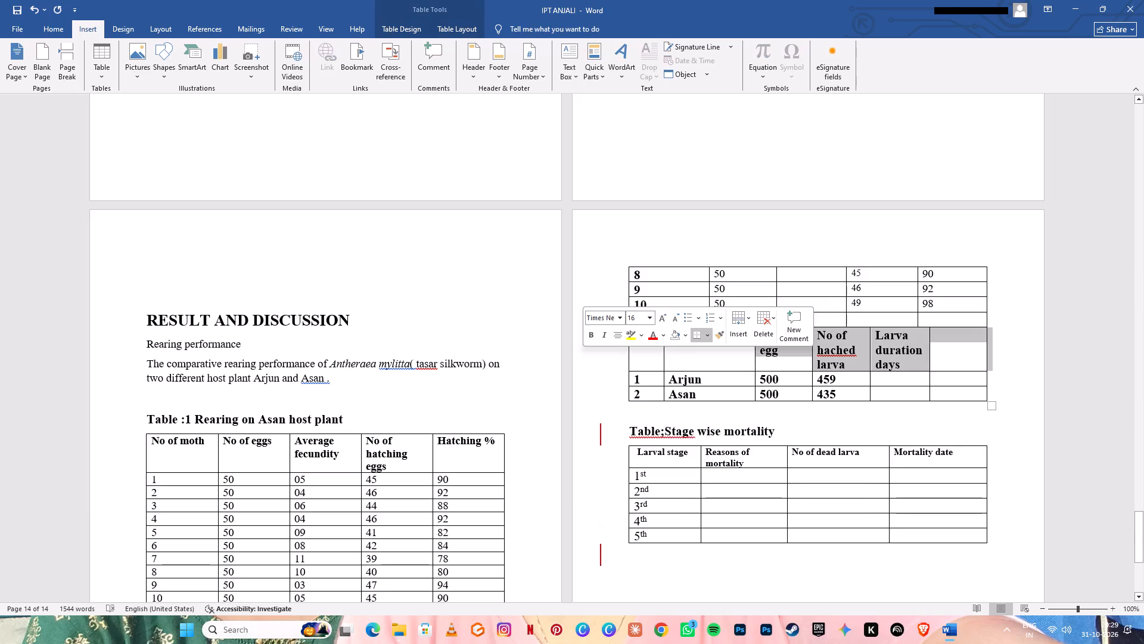
pyautogui.click(773, 322)
pyautogui.click(598, 417)
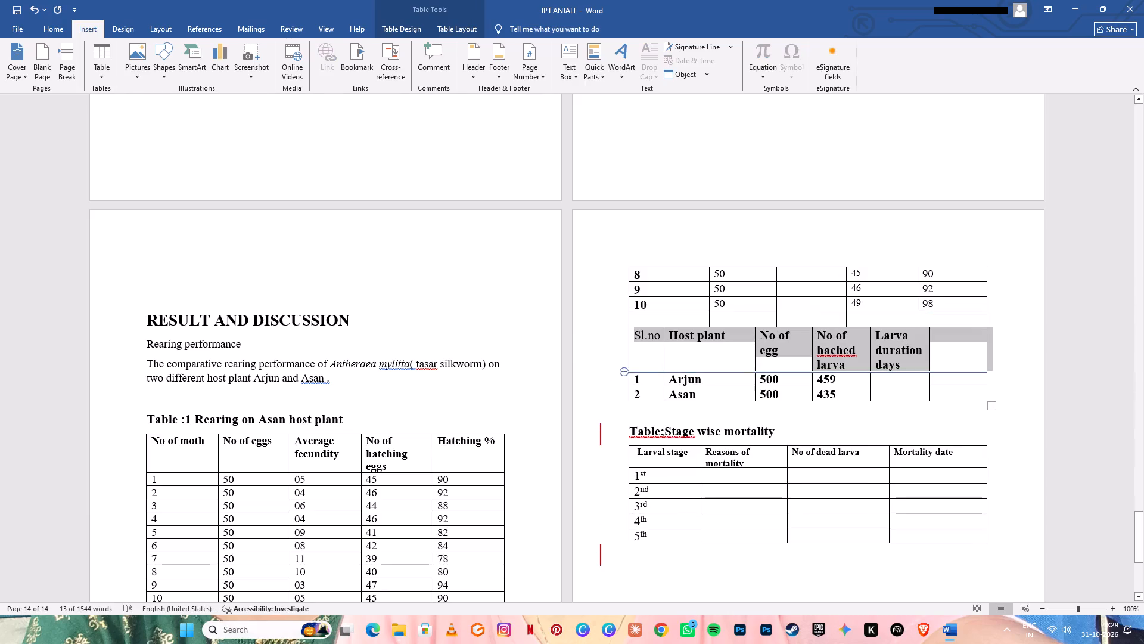
pyautogui.click(607, 364)
pyautogui.click(974, 416)
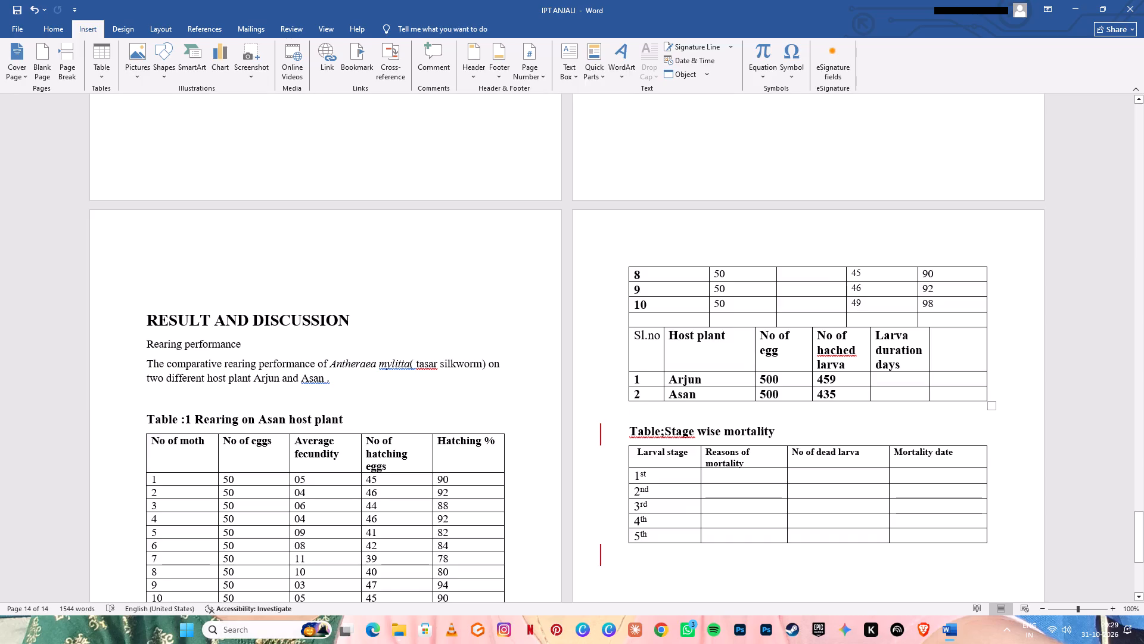
# Save the edited report document again under its existing name.
pyautogui.scroll(-5, 891, 472)
pyautogui.scroll(5, 891, 472)
pyautogui.click(14, 33)
pyautogui.click(39, 167)
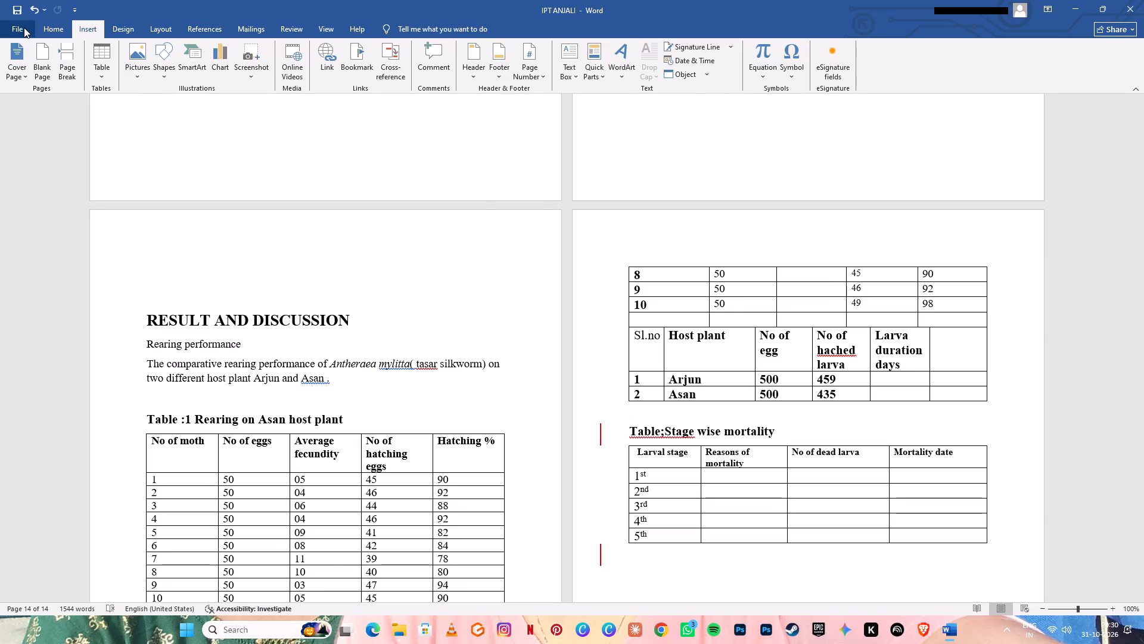
pyautogui.click(24, 27)
pyautogui.click(33, 185)
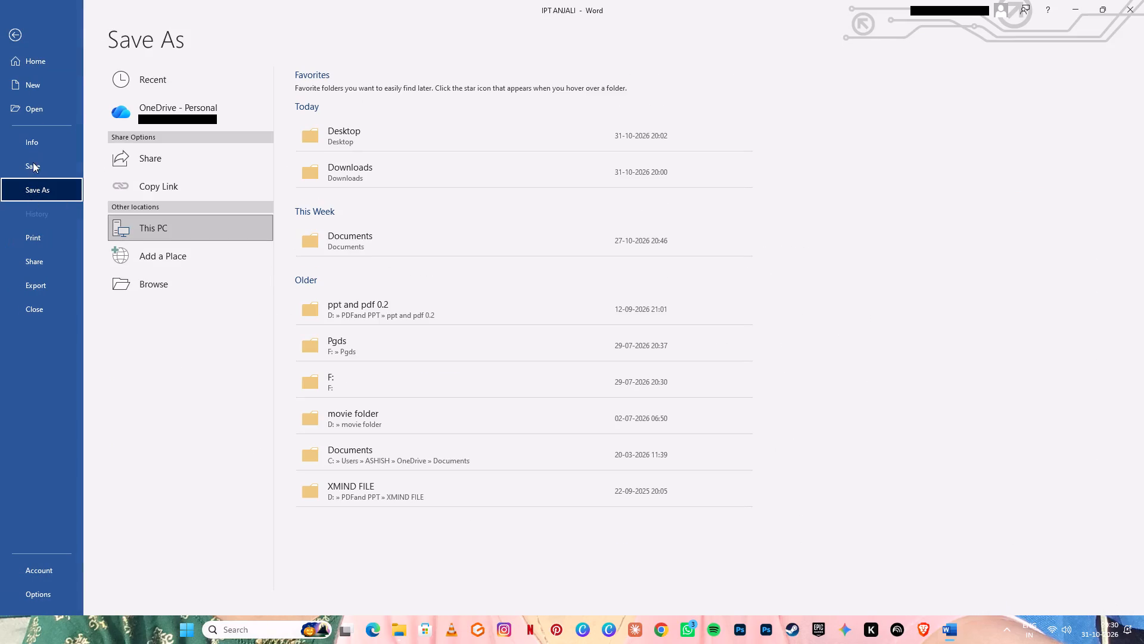
pyautogui.click(33, 162)
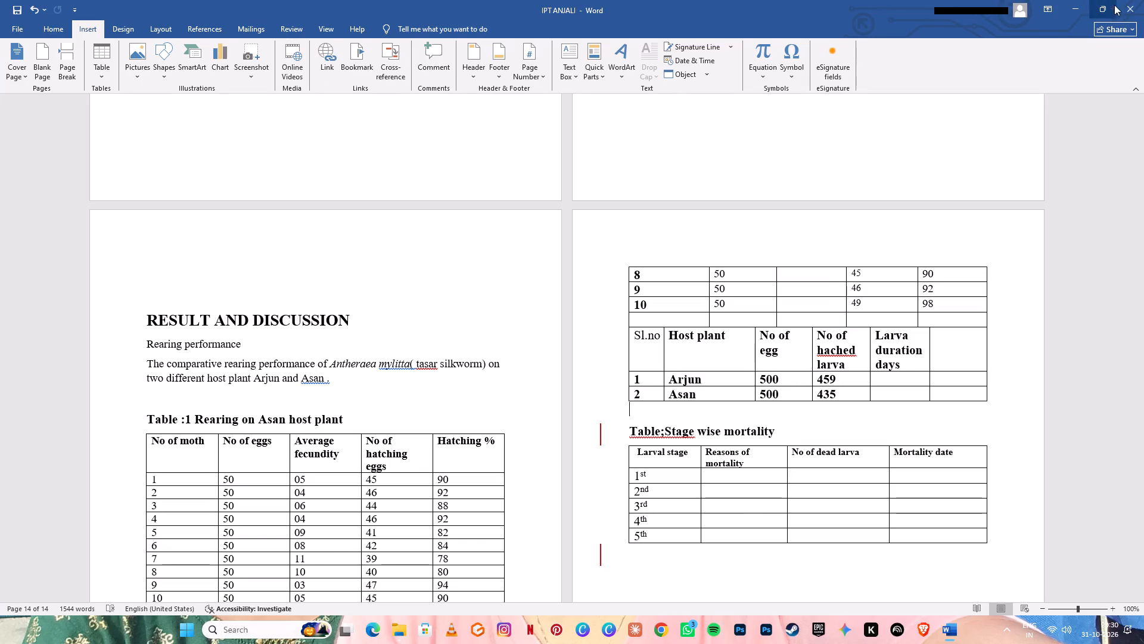
# Close the report document and the File Explorer window to return to the desktop.
pyautogui.click(1120, 8)
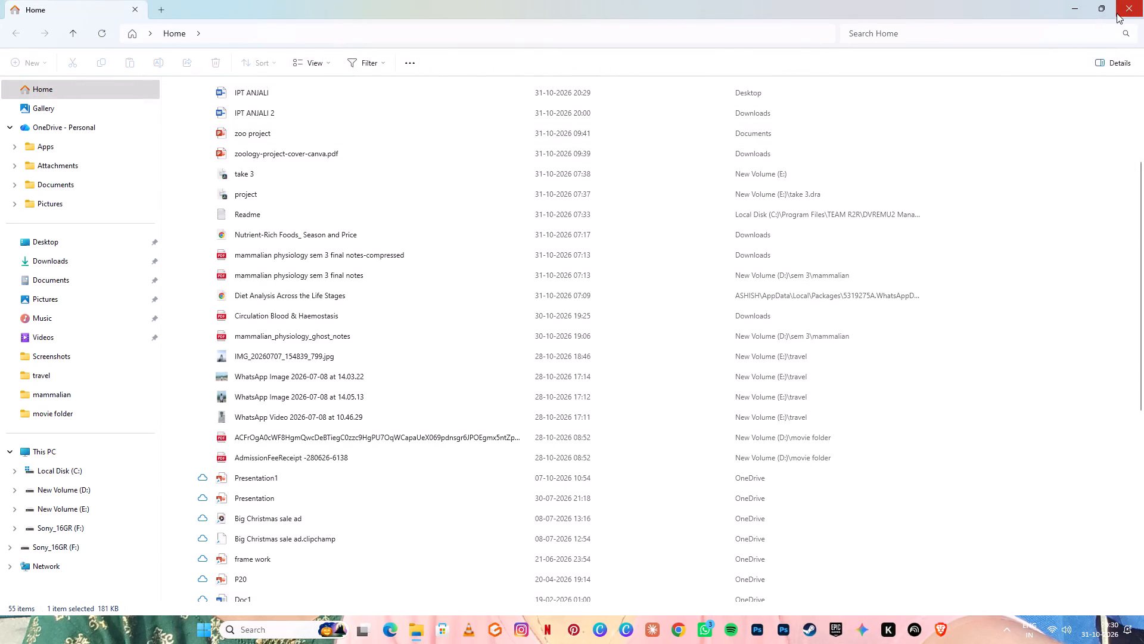
pyautogui.click(1124, 11)
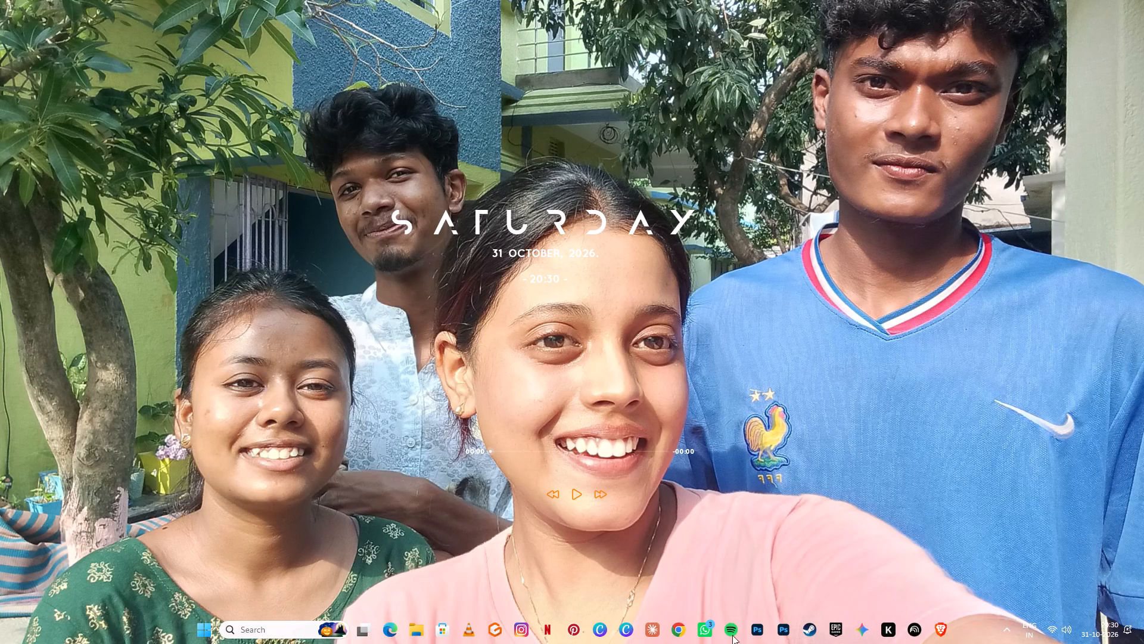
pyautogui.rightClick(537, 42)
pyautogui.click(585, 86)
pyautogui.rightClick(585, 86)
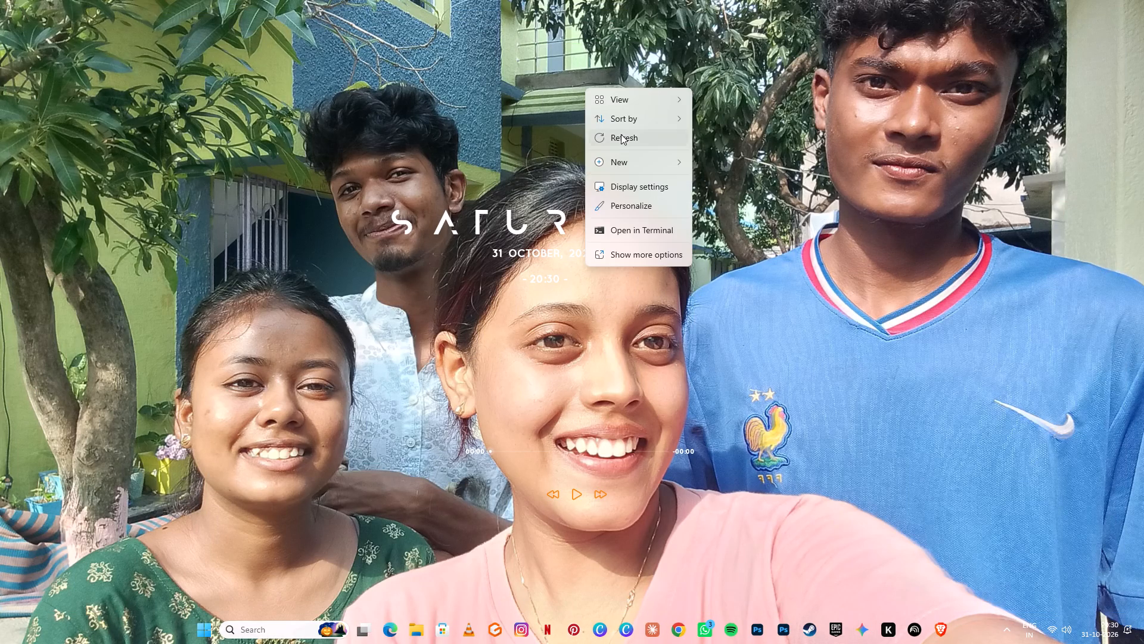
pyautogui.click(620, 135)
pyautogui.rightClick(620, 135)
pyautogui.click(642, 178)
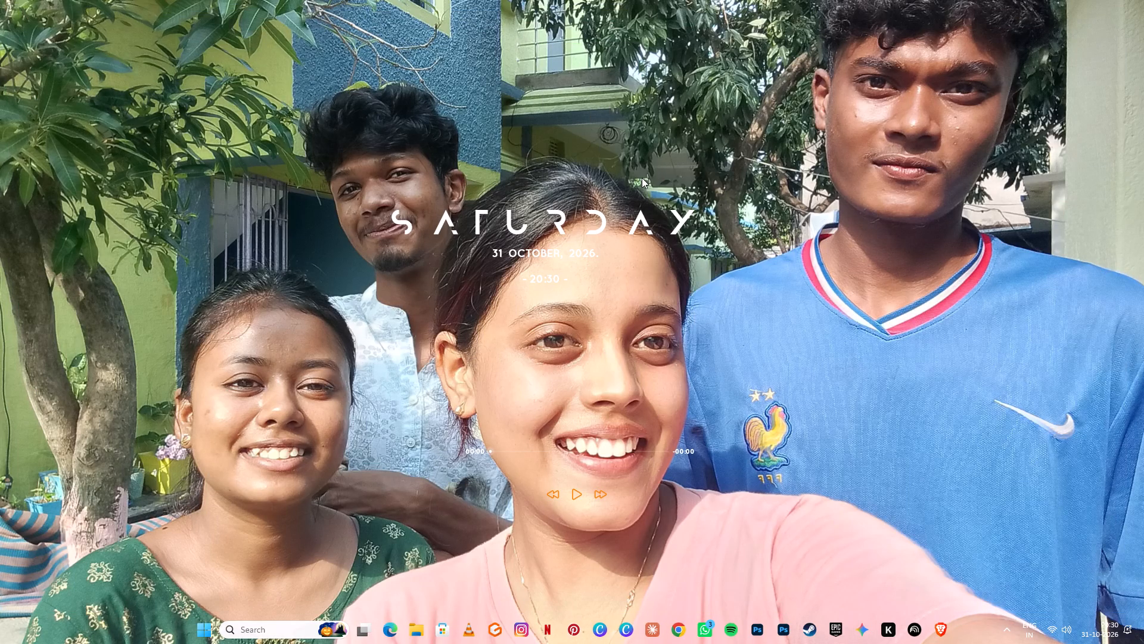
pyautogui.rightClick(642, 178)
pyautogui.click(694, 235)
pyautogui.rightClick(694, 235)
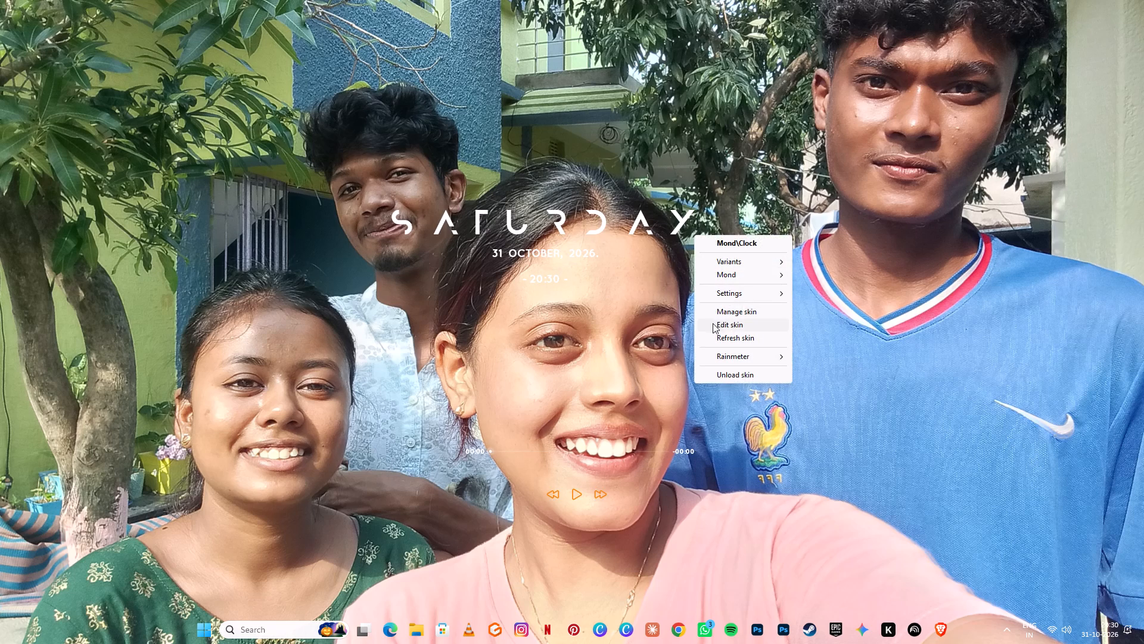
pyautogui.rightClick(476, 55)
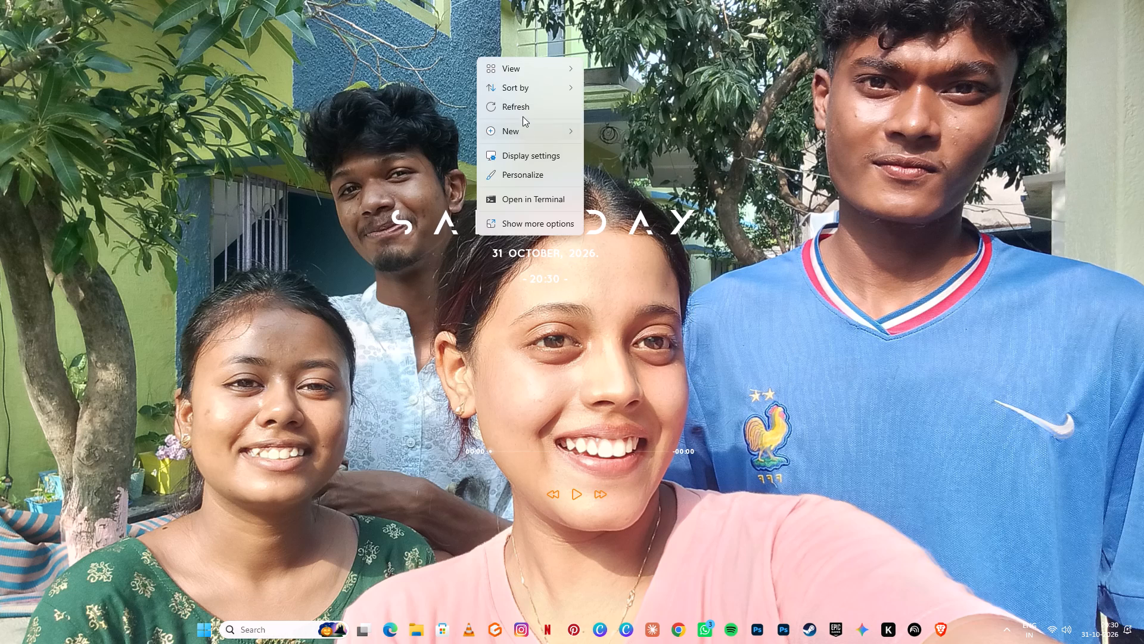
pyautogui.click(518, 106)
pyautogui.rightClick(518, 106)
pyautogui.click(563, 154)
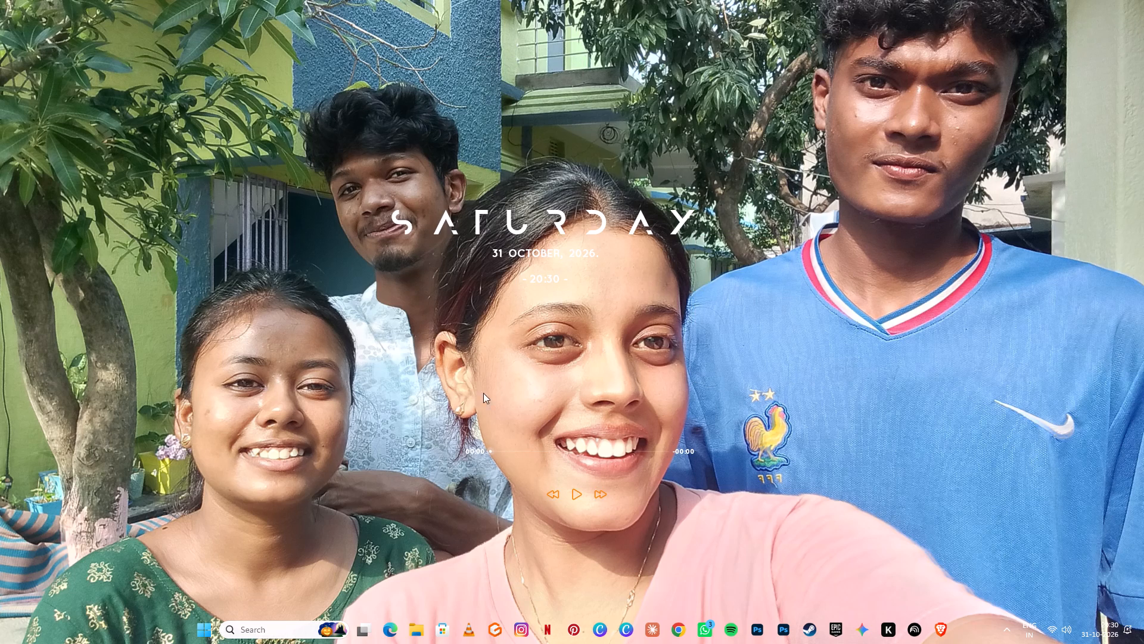
# Open the recent IPT ANJALI report from File Explorer, closing the IPT ANJALI 2 copy, and minimize the remaining windows to the desktop.
pyautogui.click(421, 633)
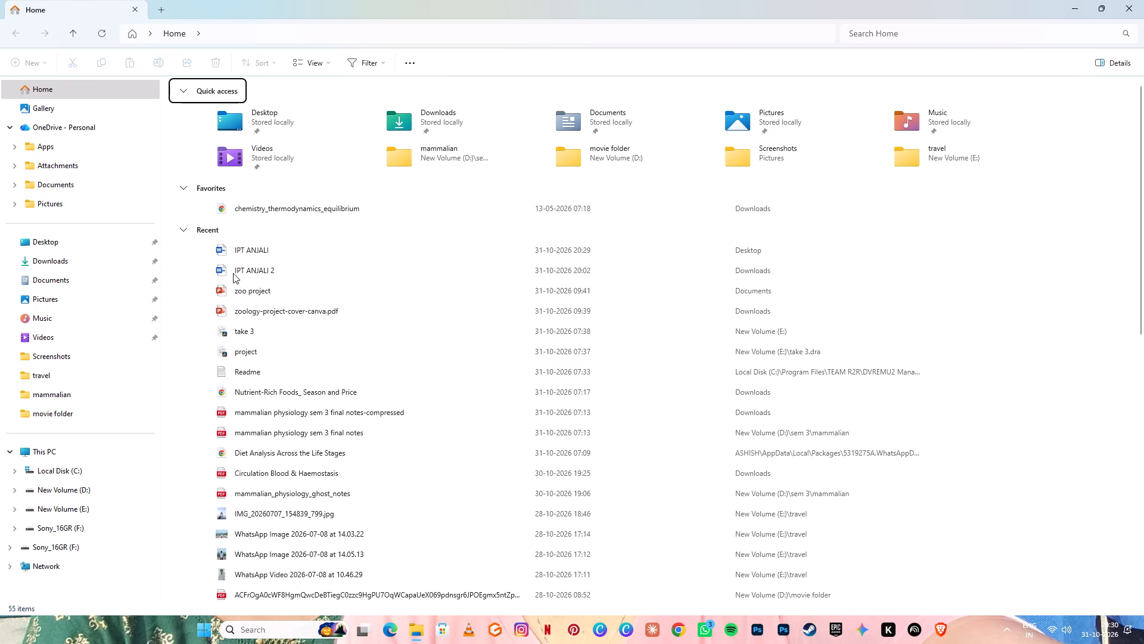
pyautogui.doubleClick(233, 273)
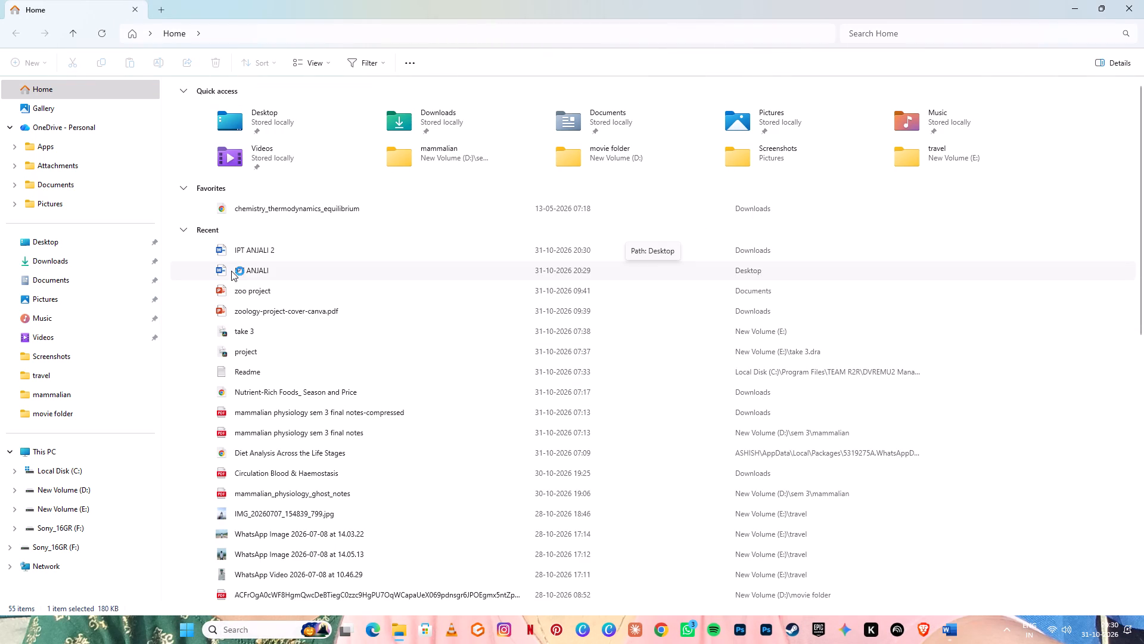
pyautogui.doubleClick(264, 270)
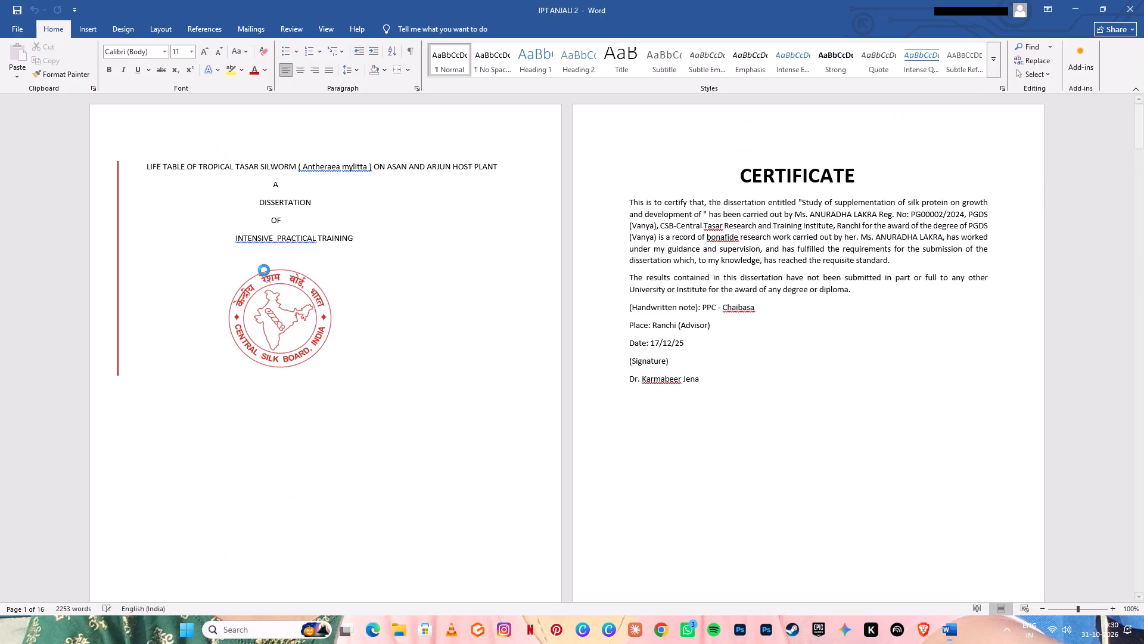
pyautogui.click(1123, 6)
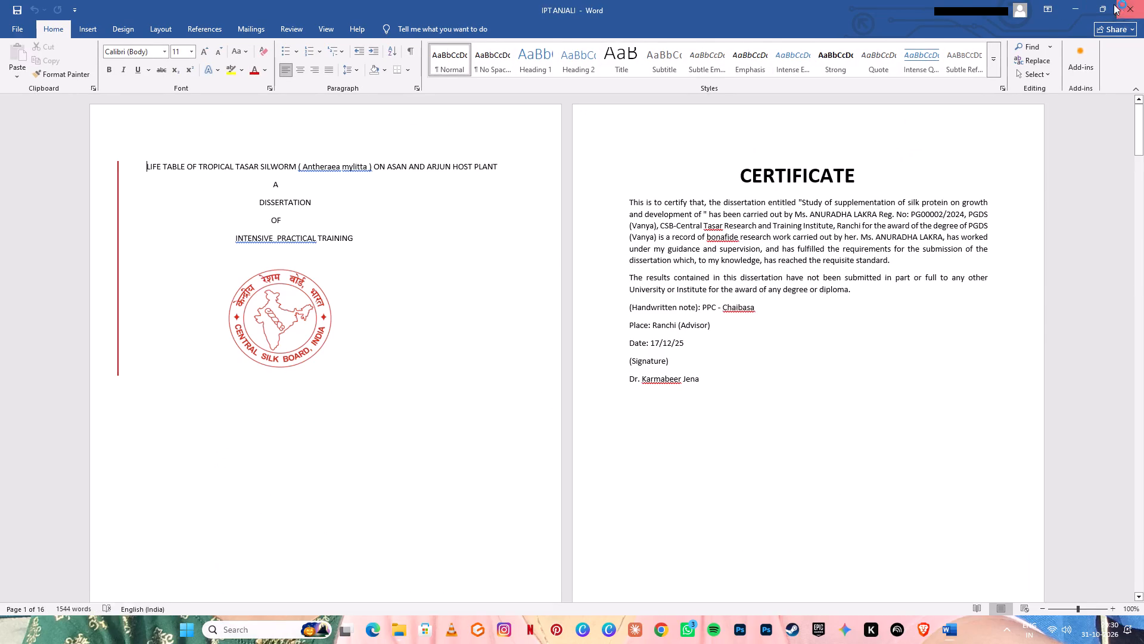
pyautogui.click(1075, 7)
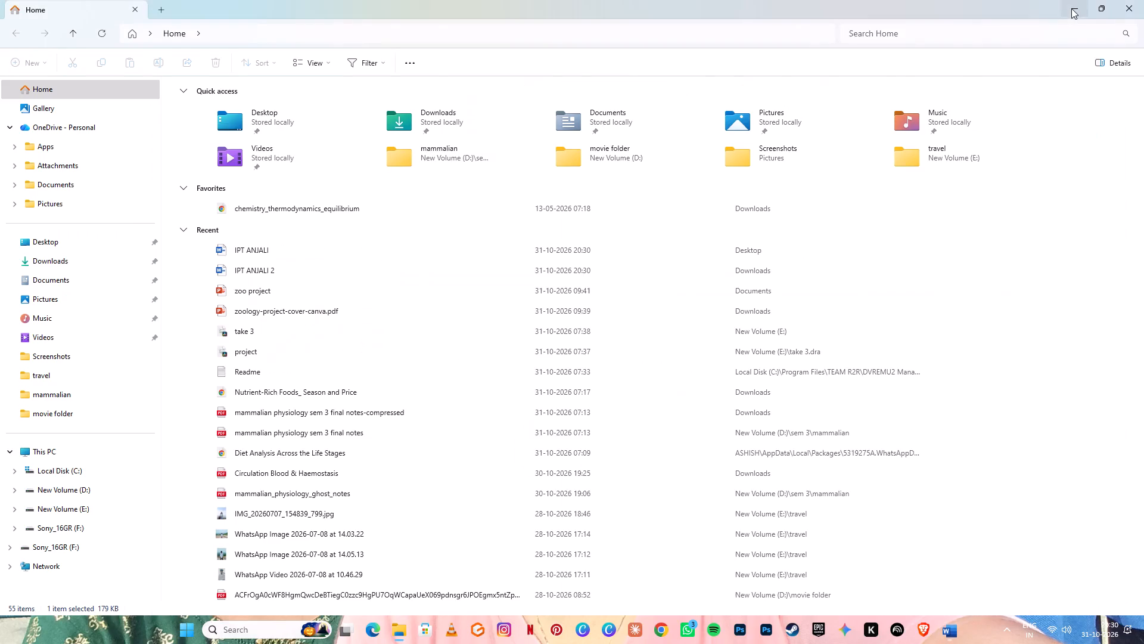
pyautogui.click(1077, 7)
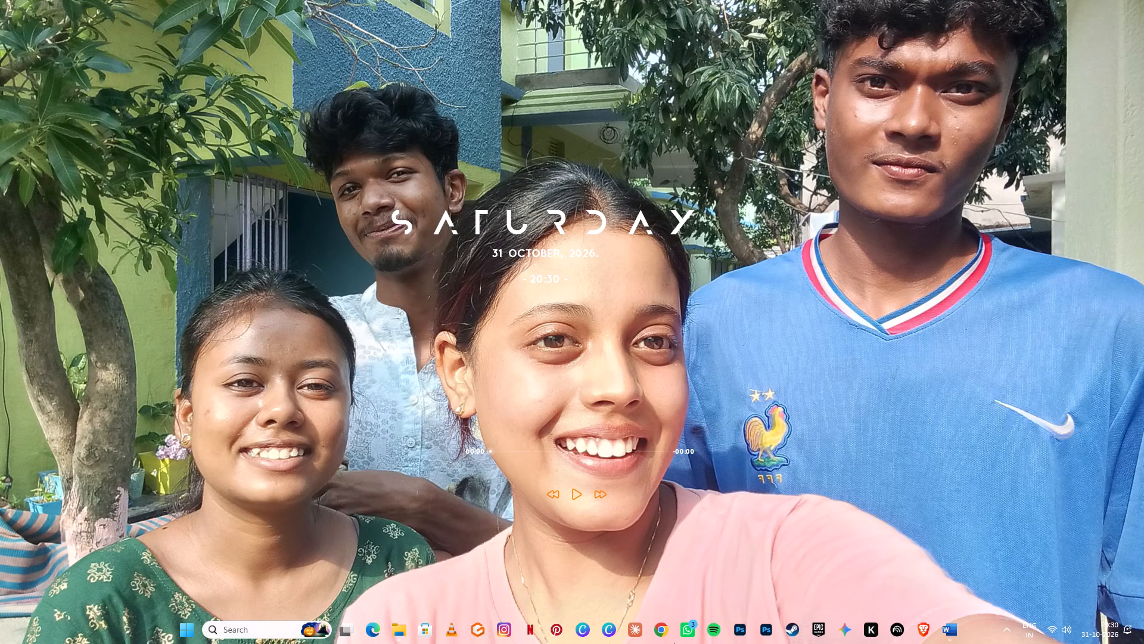
# Switch to Microsoft Edge and rerun the past search "life table study of tropical tasar silkworm ( antheraea mylitta) on asan and arjun hoat plant ppt".
pyautogui.click(372, 630)
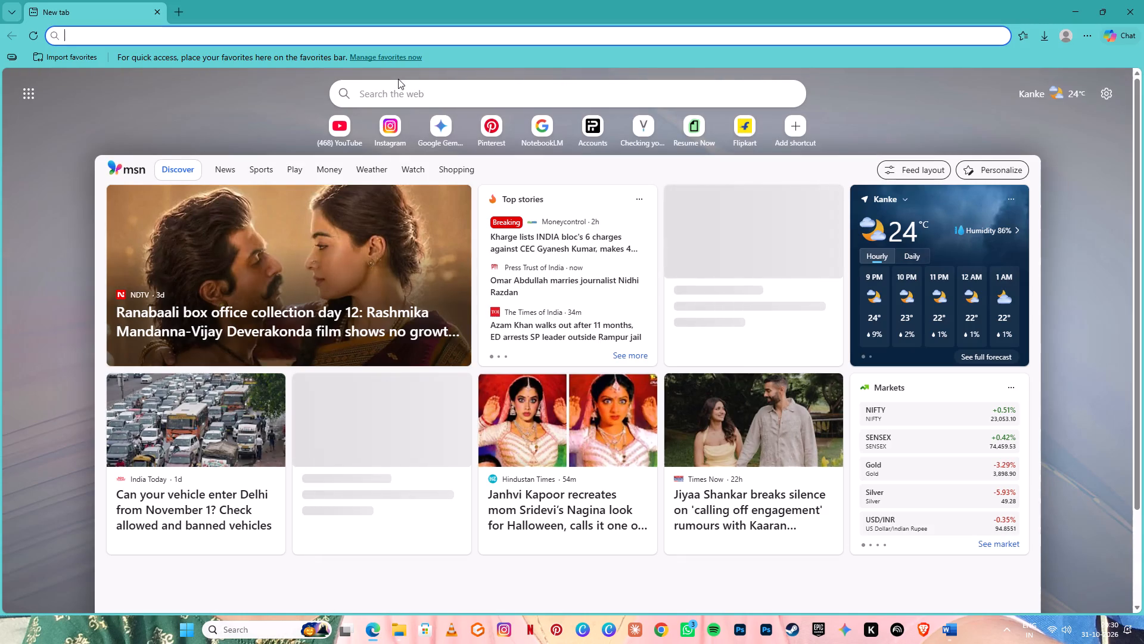
pyautogui.click(384, 92)
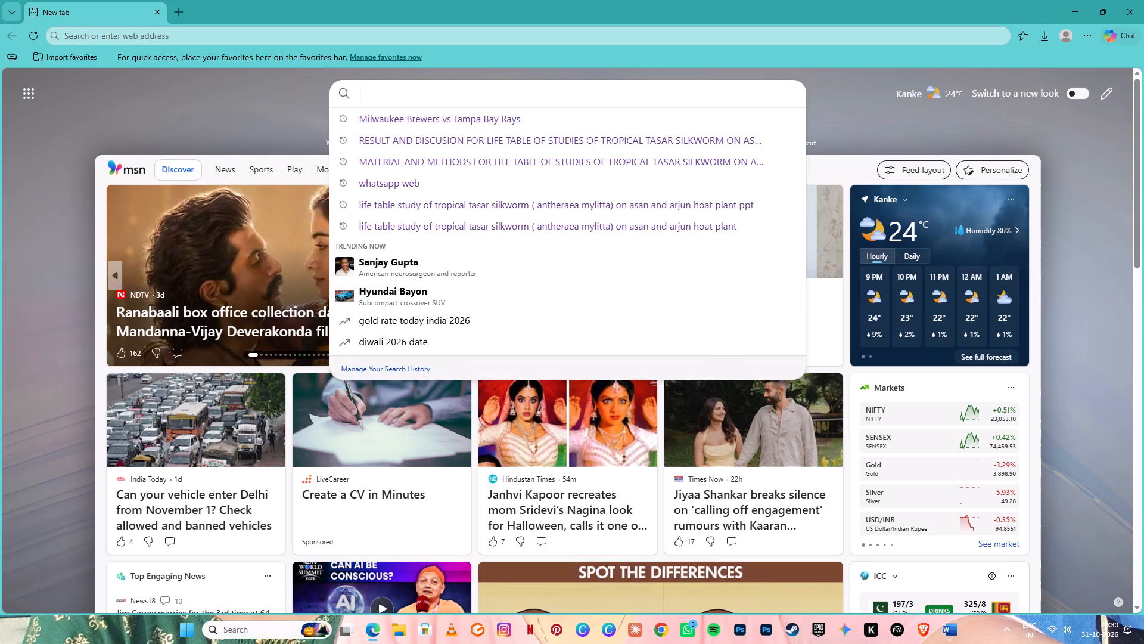
pyautogui.click(525, 209)
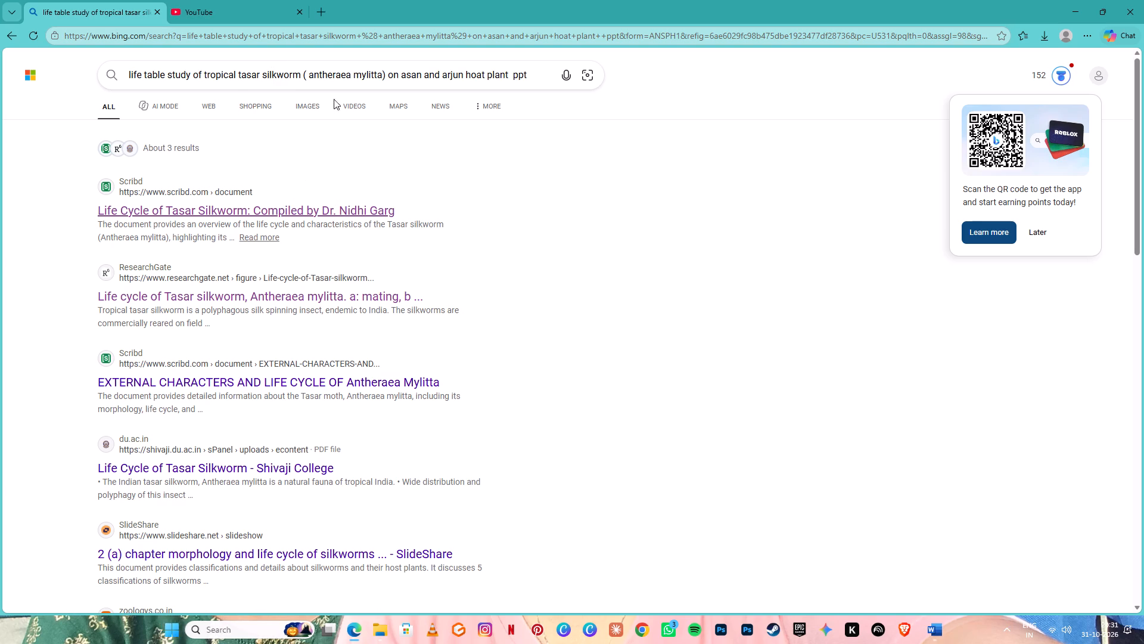
# Add "compare" to the start of the tasar silkworm life table query and run the search again.
pyautogui.click(128, 75)
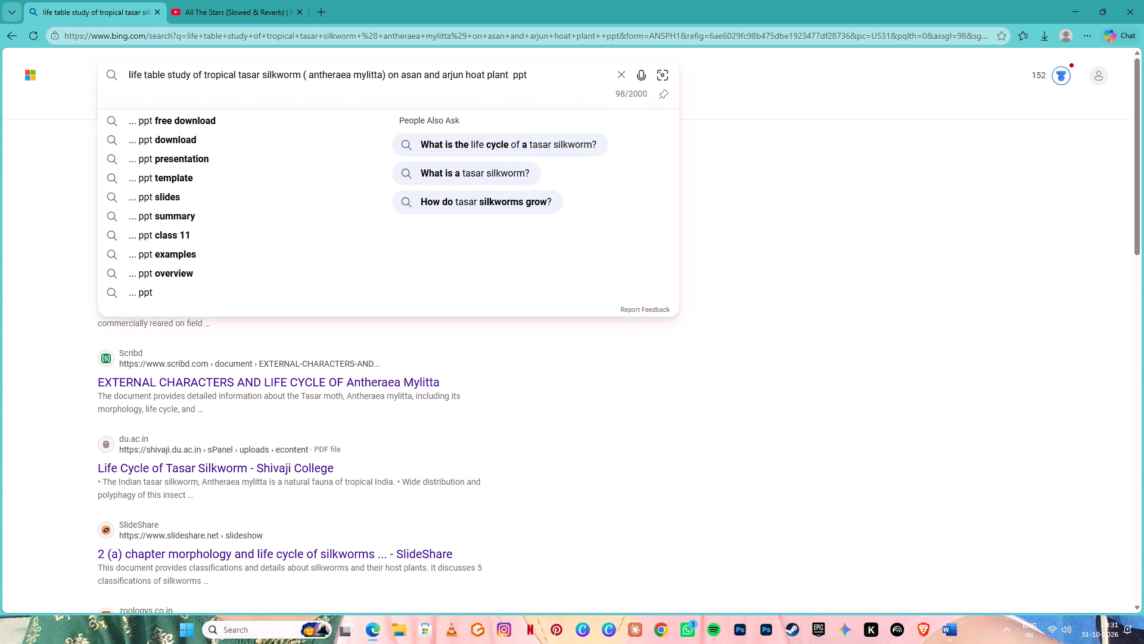
pyautogui.press('space')
pyautogui.write('comp')
pyautogui.write('are')
pyautogui.press('space')
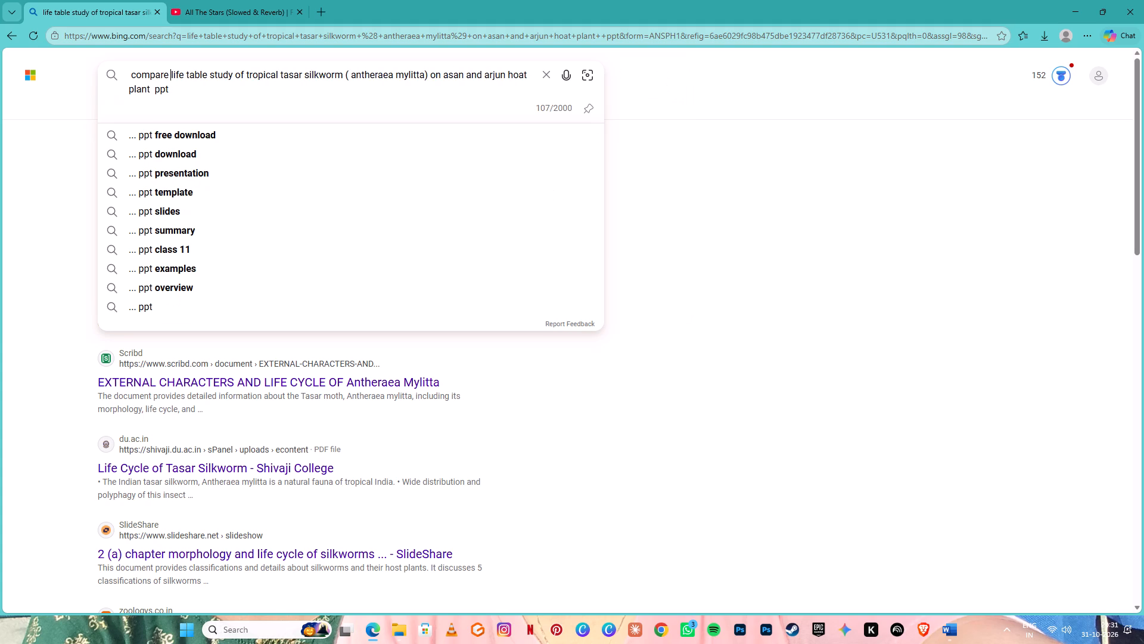
pyautogui.press('Return')
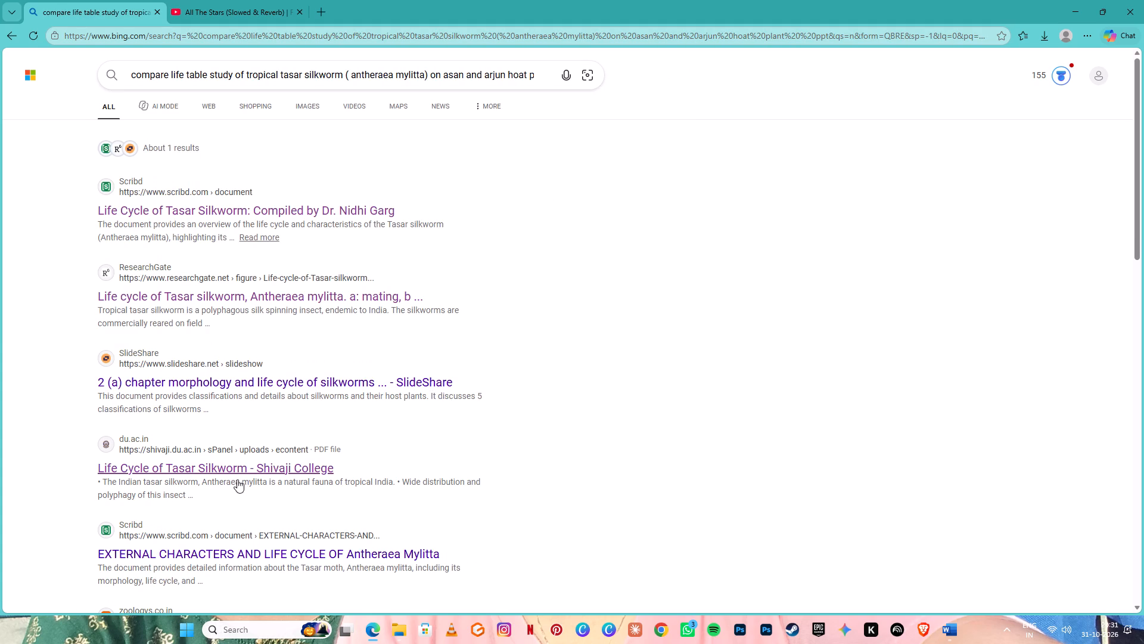
# Look through the search results and read the Scribd document "EXTERNAL CHARACTERS AND LIFE CYCLE OF Antheraea Mylitta" for silkworm life cycle content.
pyautogui.scroll(-3, 276, 478)
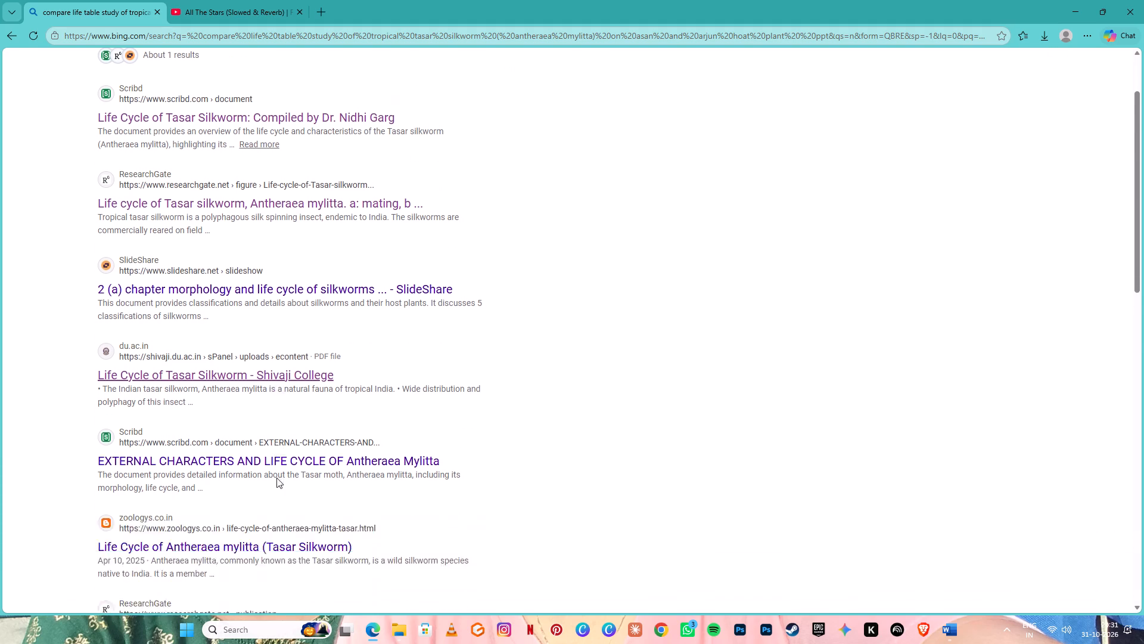
pyautogui.scroll(-1, 276, 478)
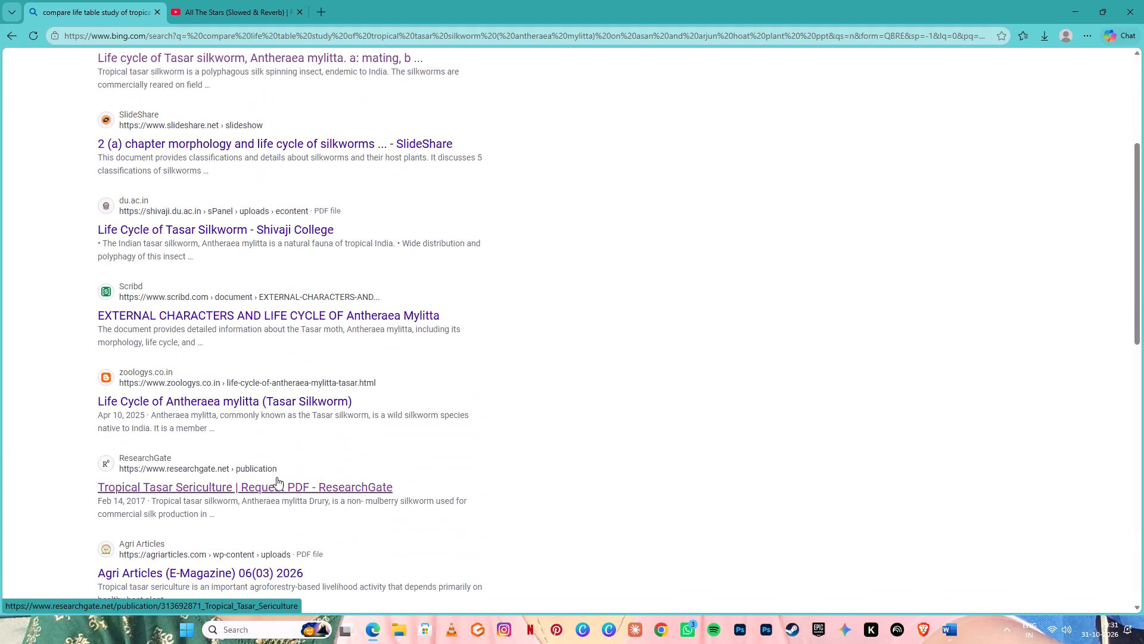
pyautogui.click(143, 315)
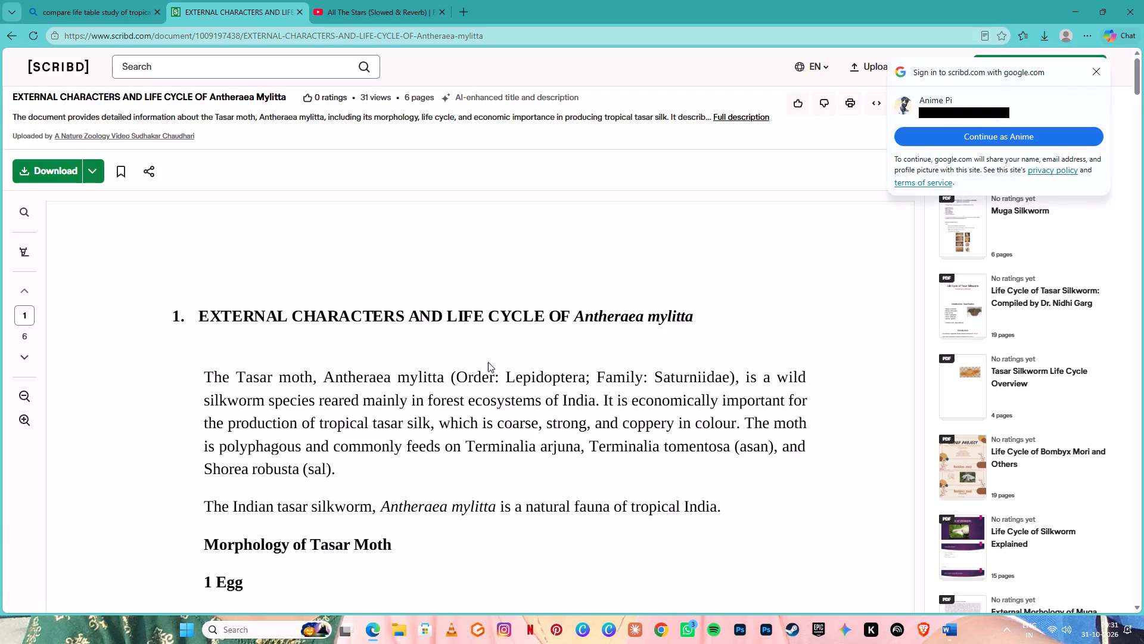
pyautogui.scroll(-4, 490, 343)
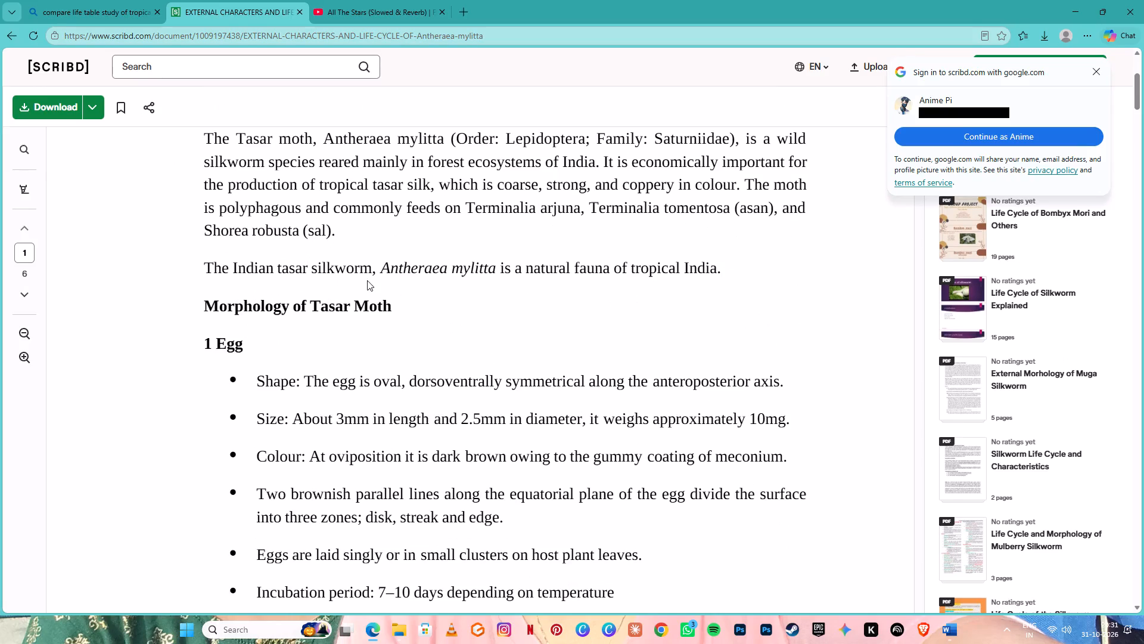
pyautogui.scroll(-8, 374, 293)
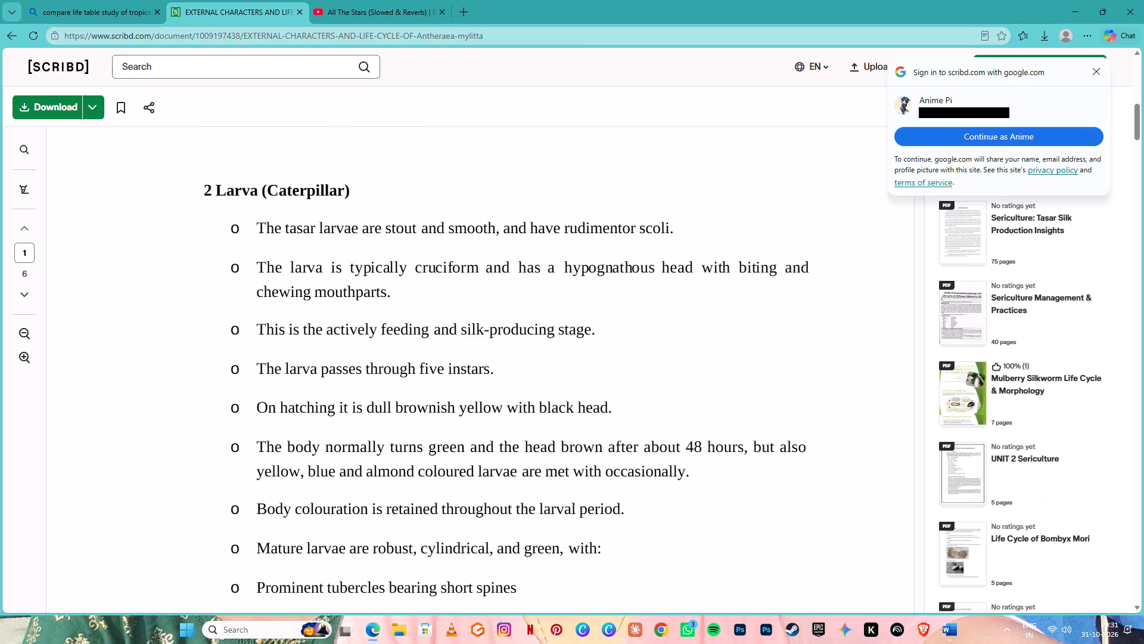
pyautogui.scroll(-11, 369, 239)
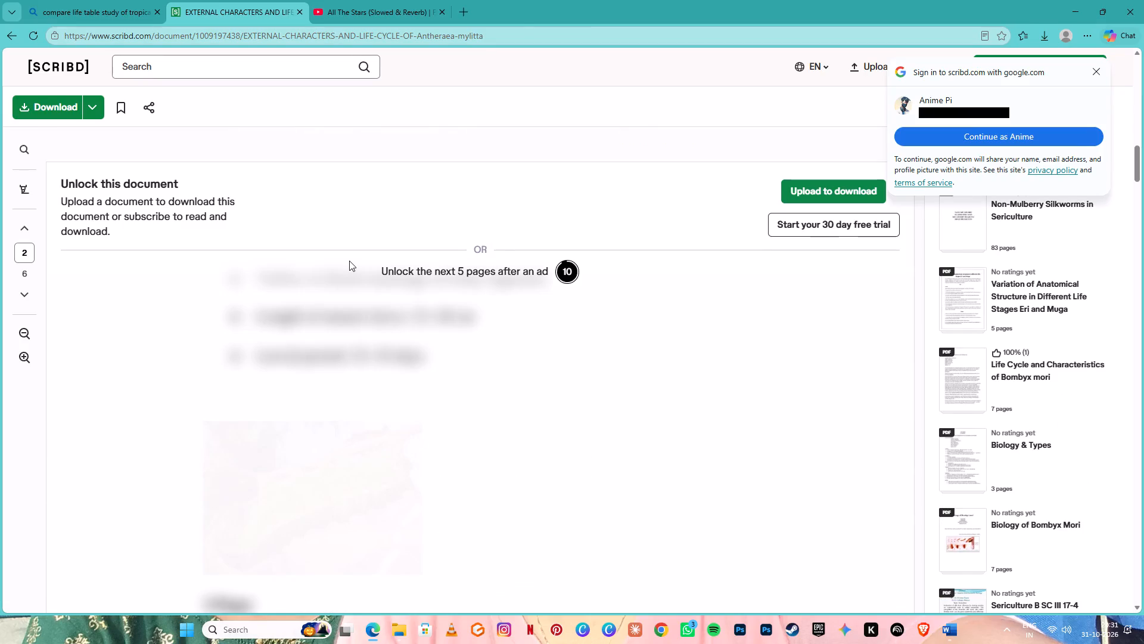
pyautogui.scroll(-10, 349, 261)
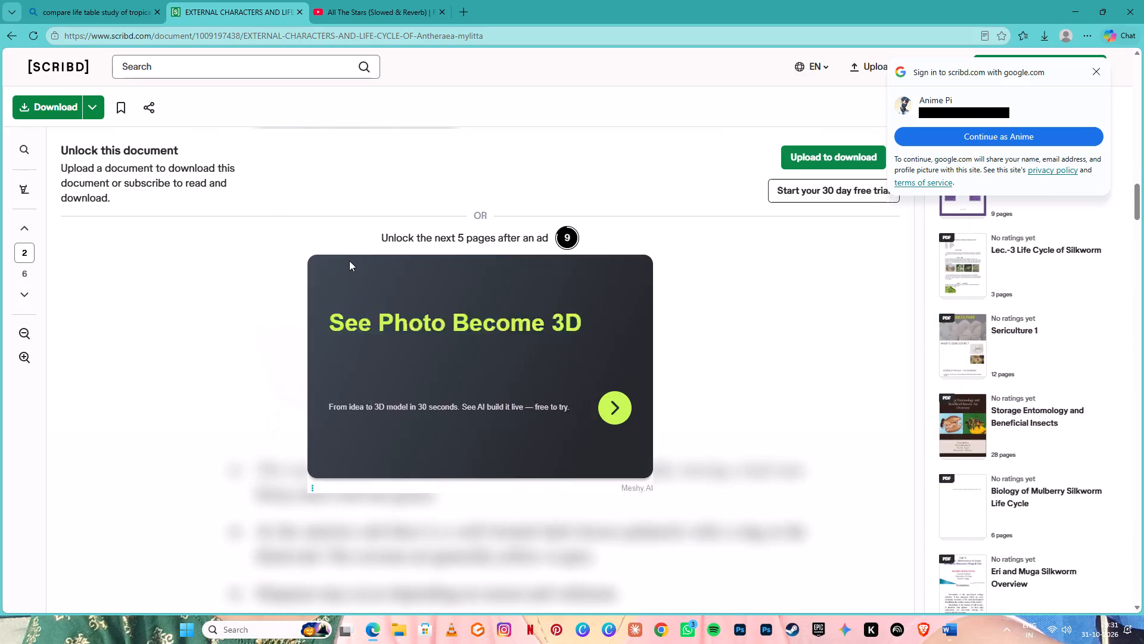